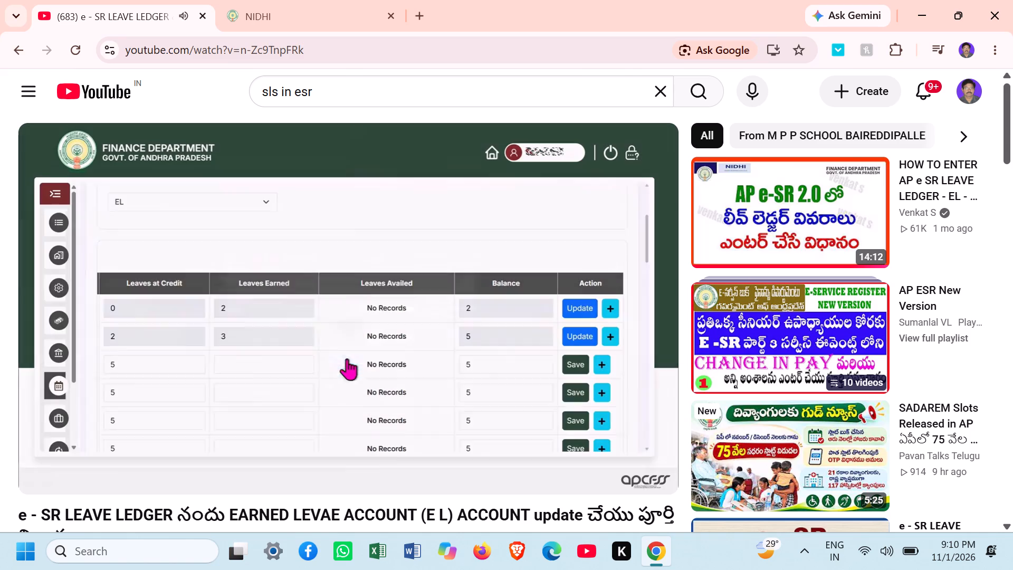
Skip the YouTube leave ledger tutorial forward by about 50 seconds.
key("Right")
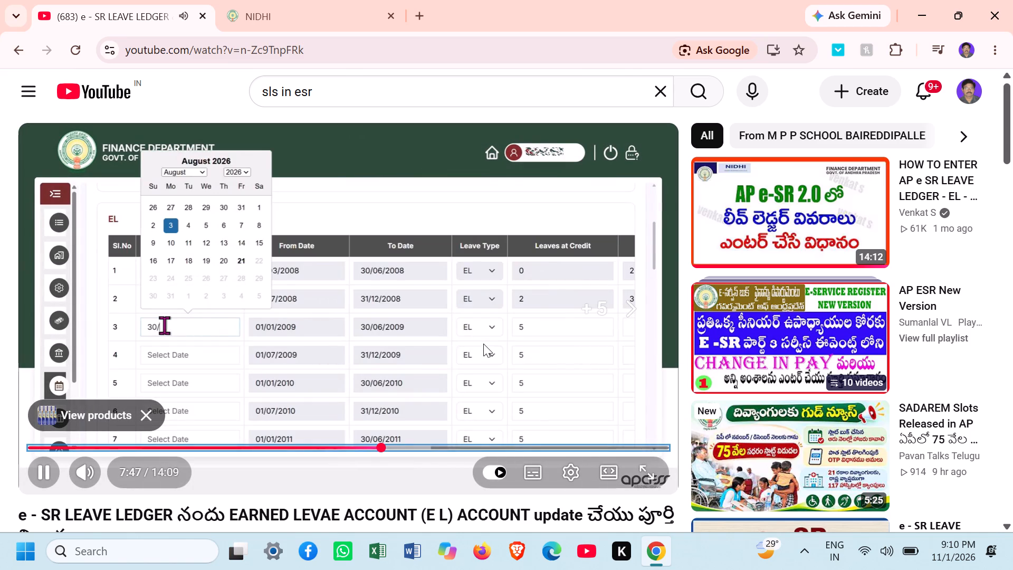
key("Right")
key("Right")
key("Right")
key("Right")
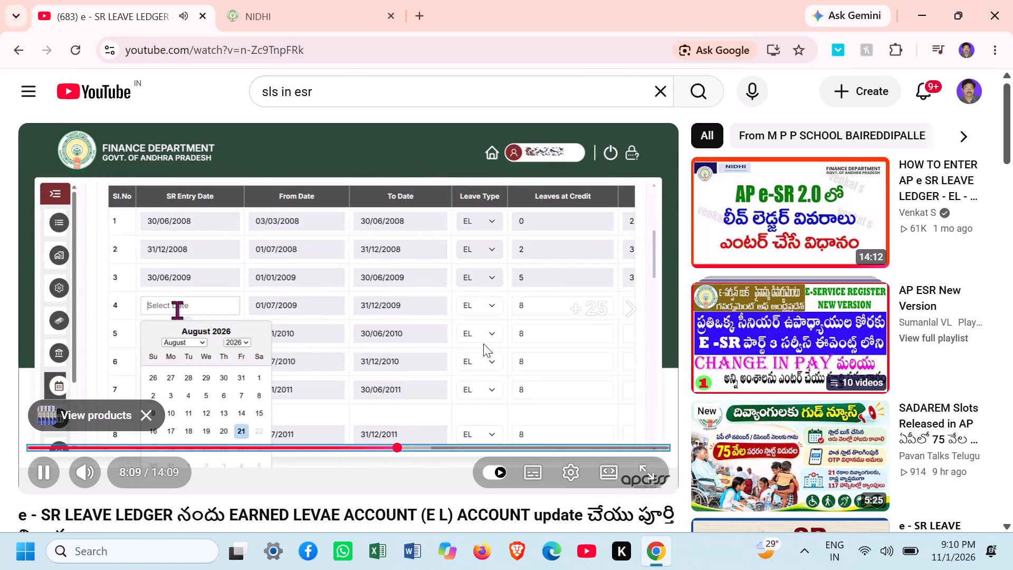
key("Right")
key("Right")
key("Right")
key("Right")
key("Right")
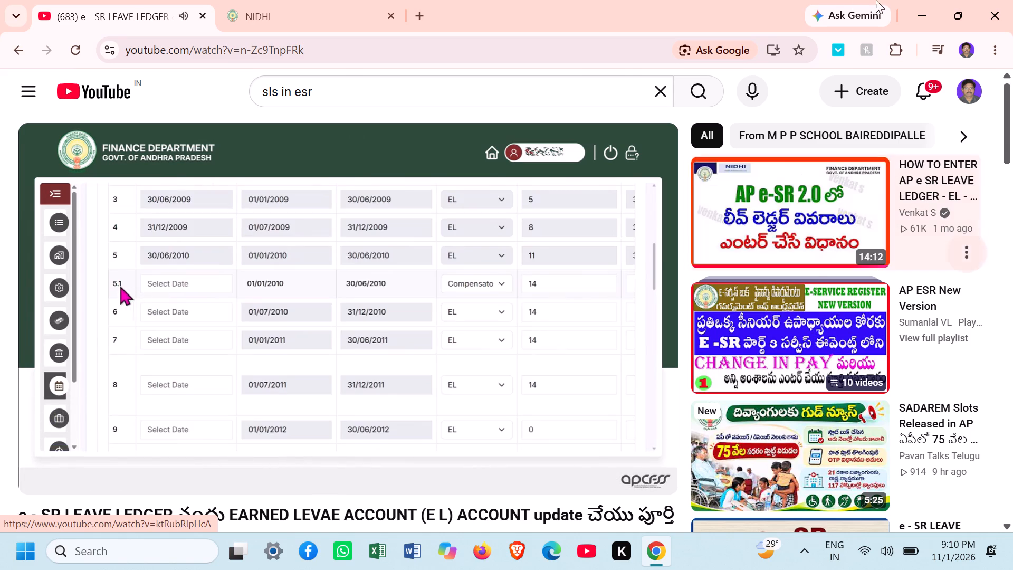
Check the NIDHI dashboard, go back to the YouTube leave ledger tutorial and pause it.
left_click(339, 5)
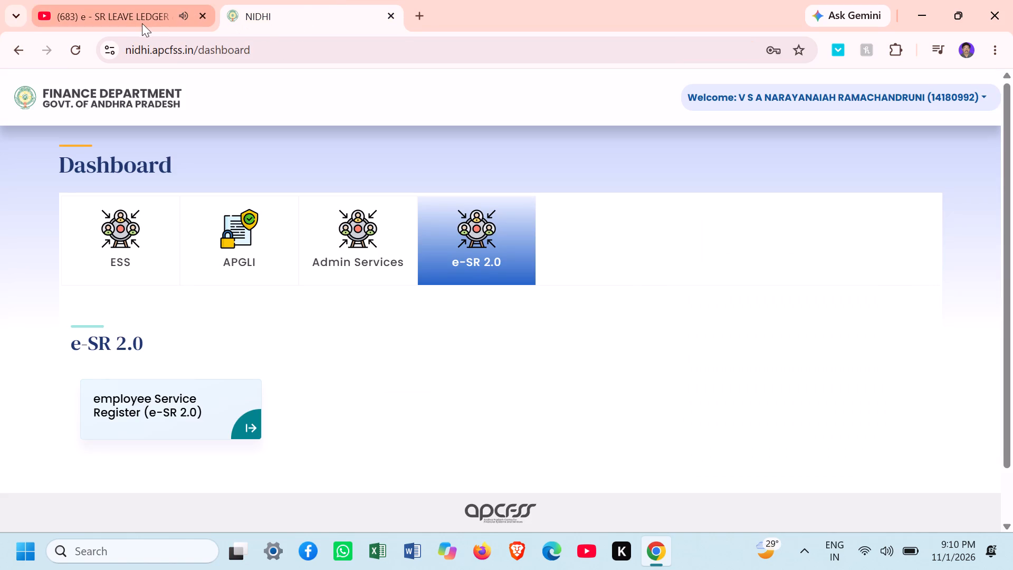
left_click(142, 16)
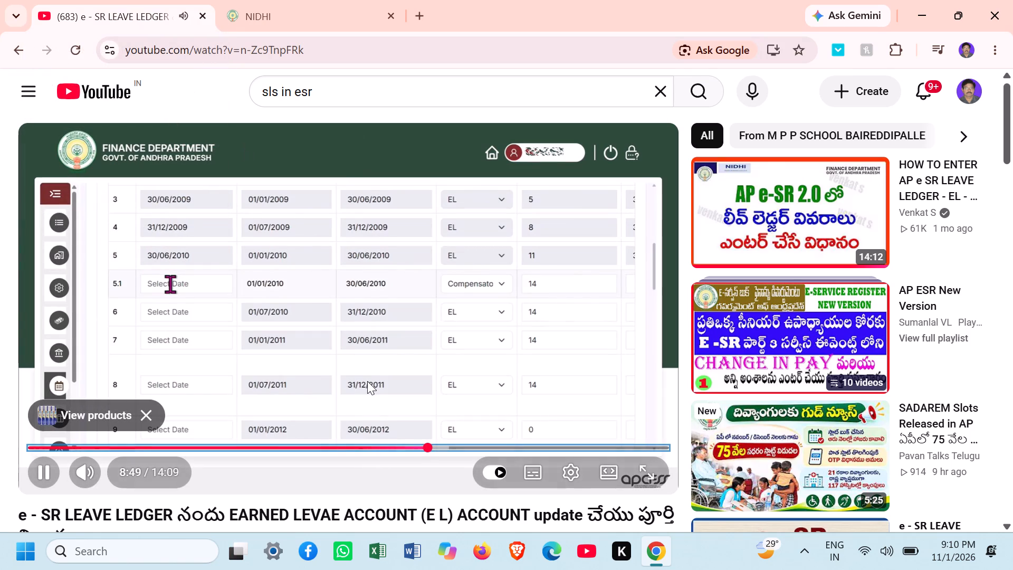
left_click(377, 287)
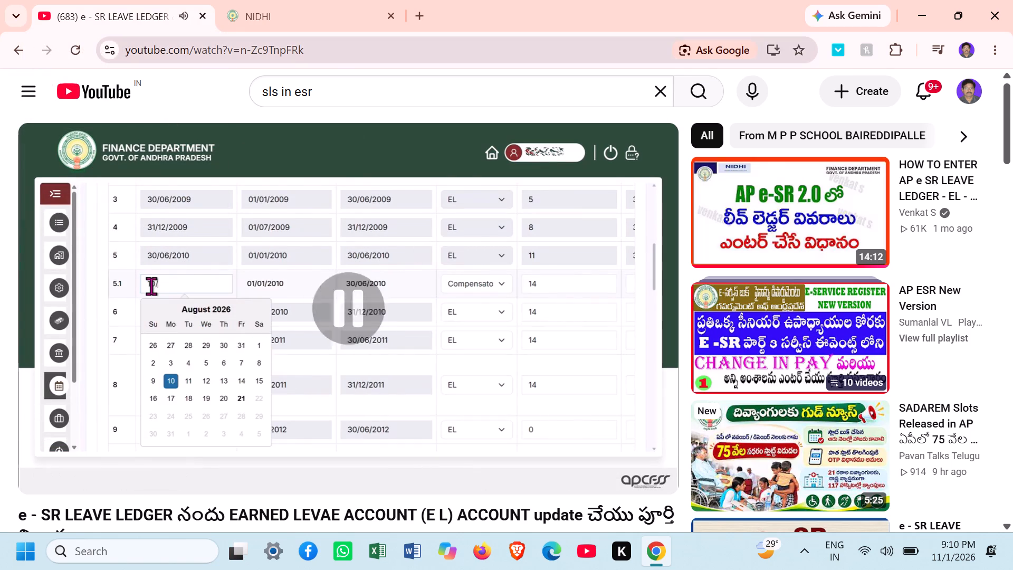
Switch to the NIDHI dashboard and open the employee Service Register (e-SR 2.0).
left_click(319, 20)
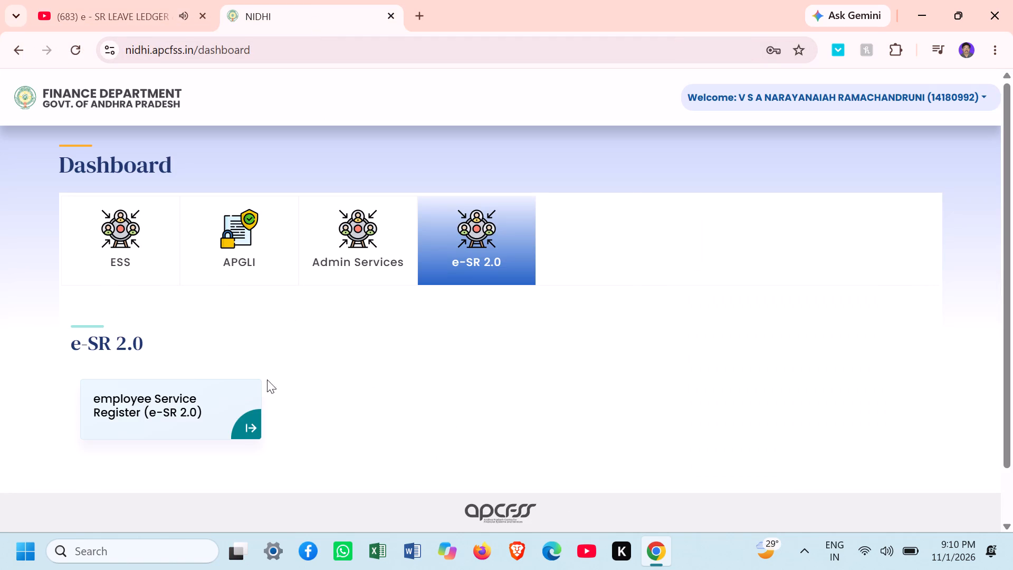
left_click(254, 423)
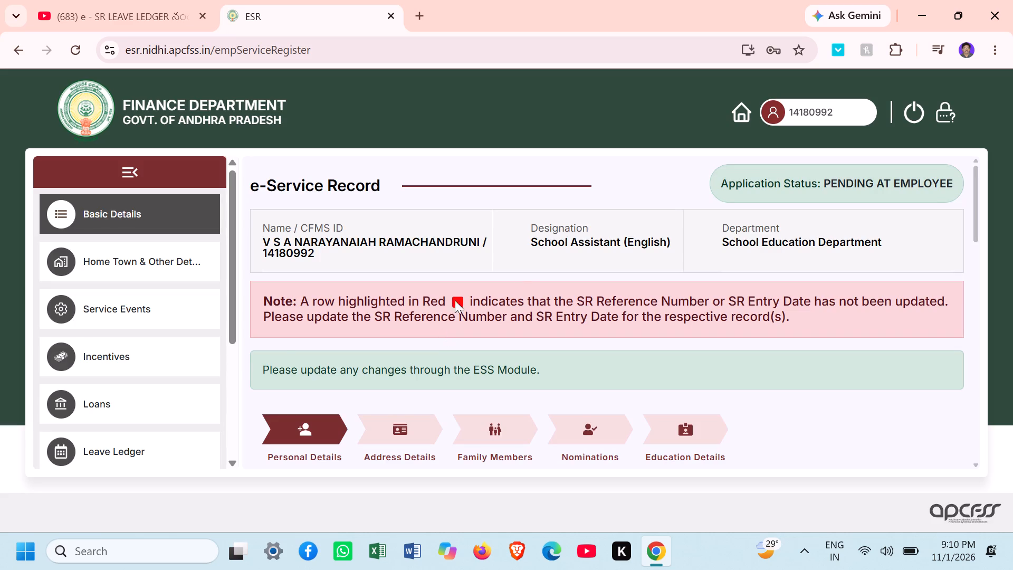
Filter the Service Events section to EL Surrender and examine the entries in the Surrender Of EL table.
left_click(165, 304)
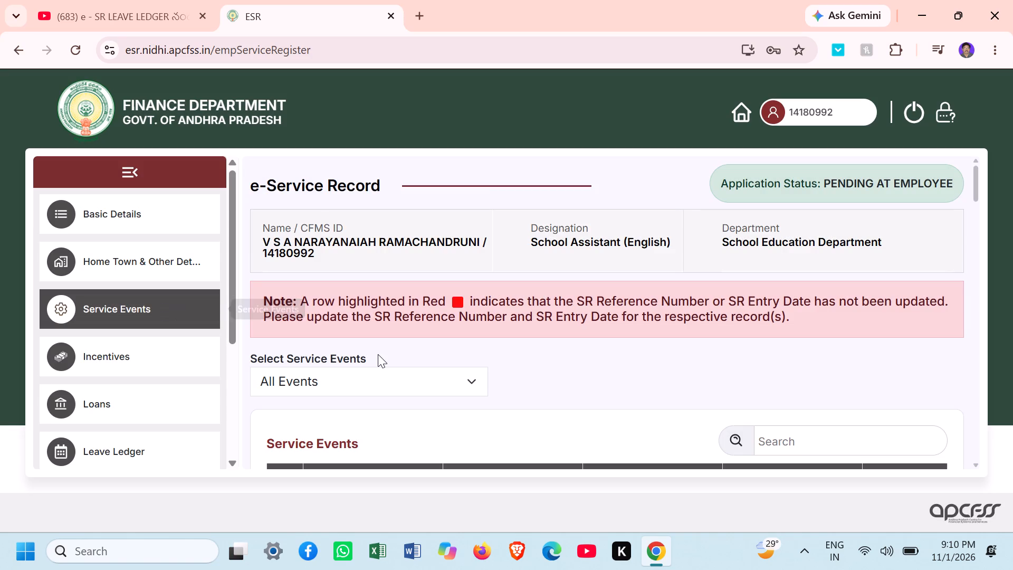
left_click(464, 386)
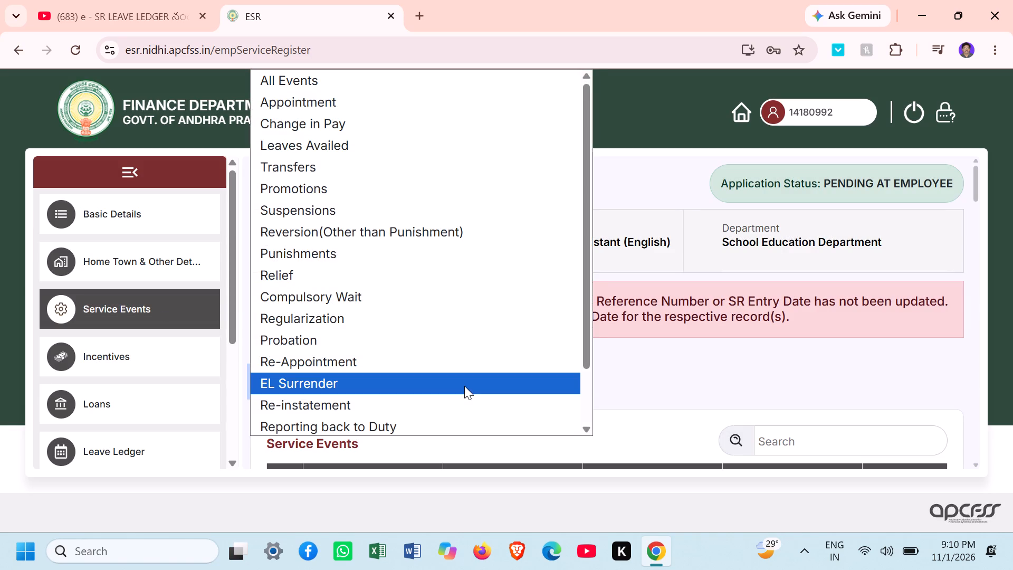
left_click(415, 381)
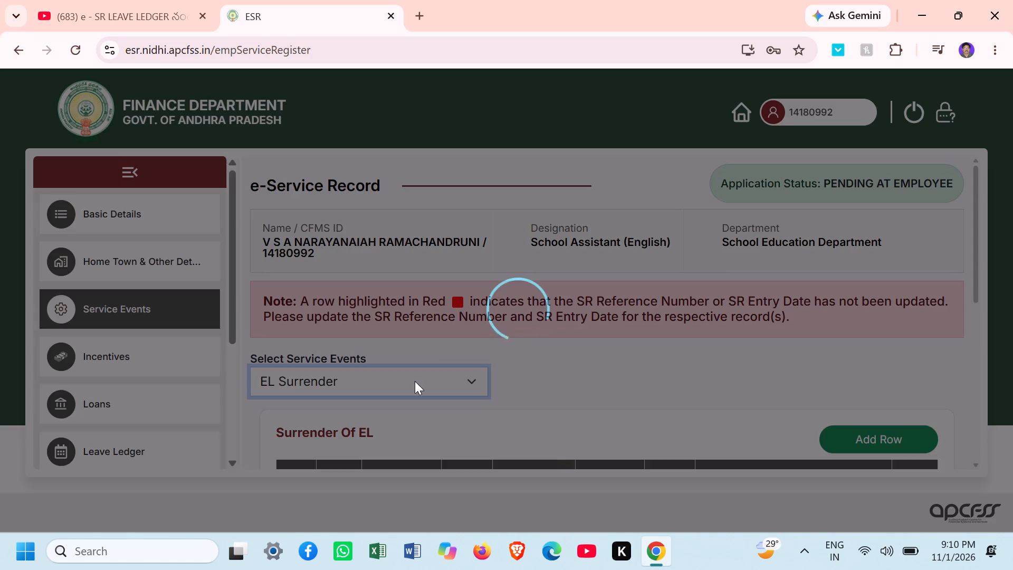
left_click_drag(978, 216, 980, 295)
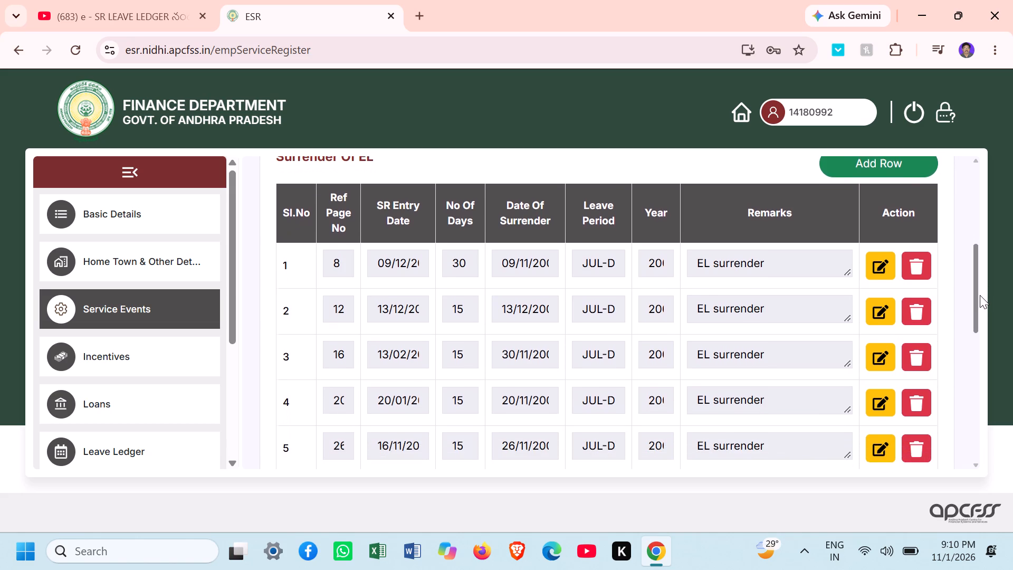
left_click_drag(980, 295, 979, 295)
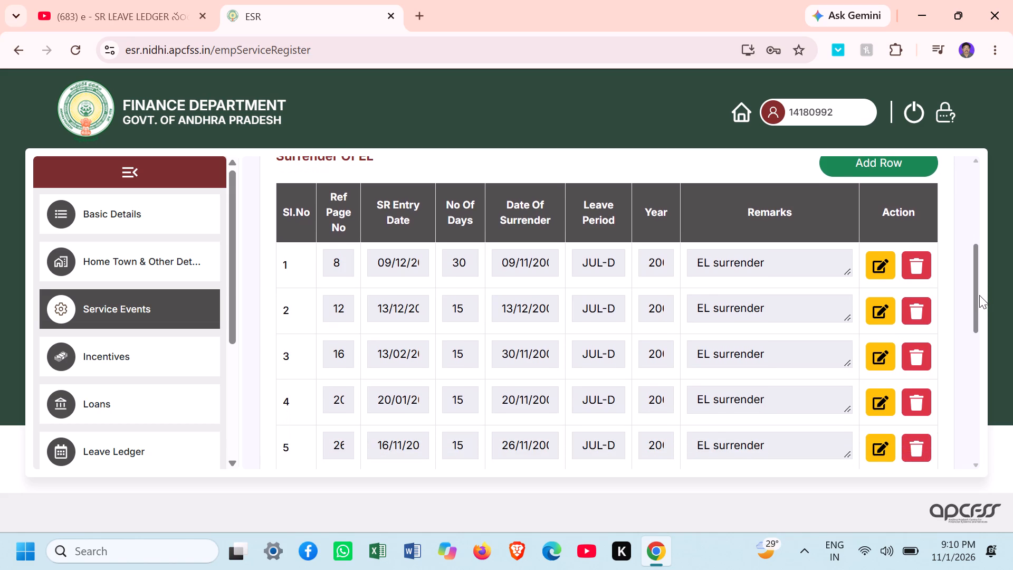
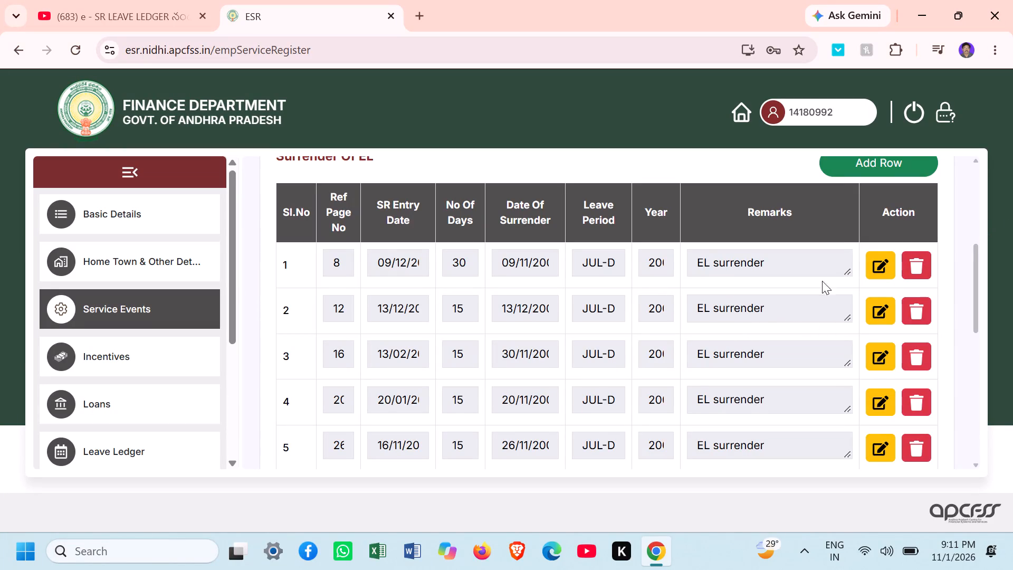
Set the Date Of Surrender in row 1 of the Surrender Of EL table to 30/11/2000 and save the entries.
left_click(878, 260)
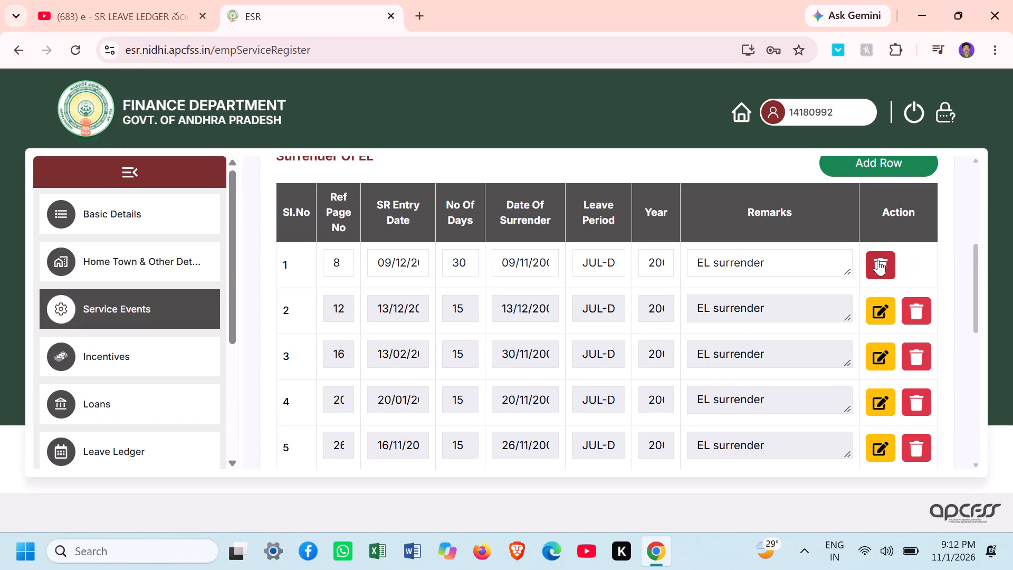
left_click(545, 264)
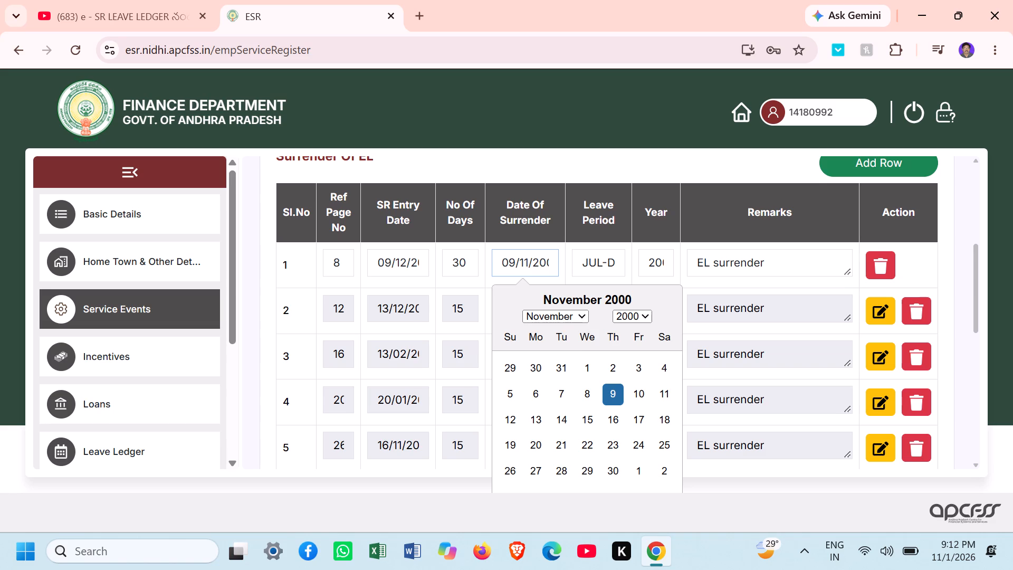
left_click(797, 277)
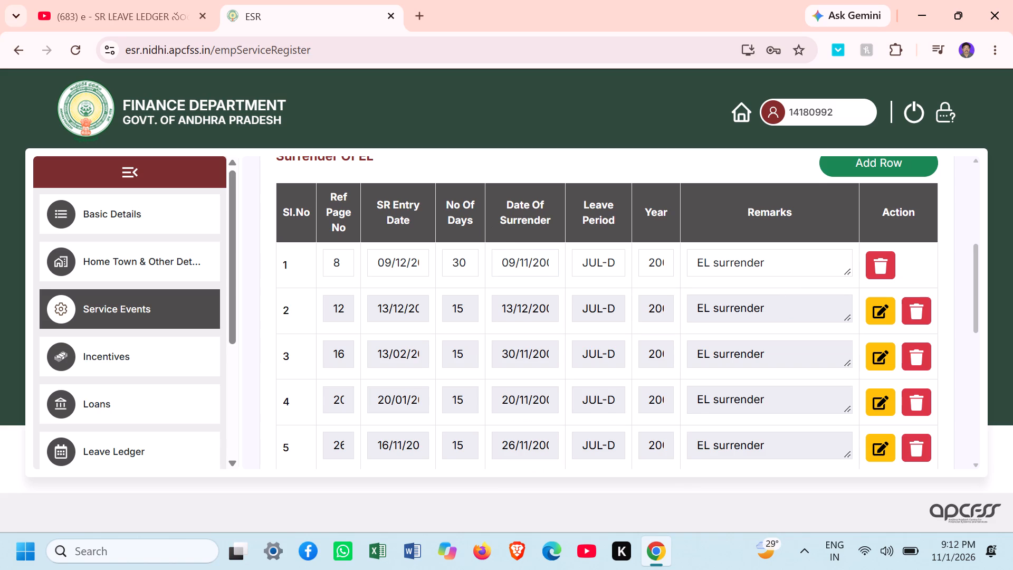
left_click(522, 269)
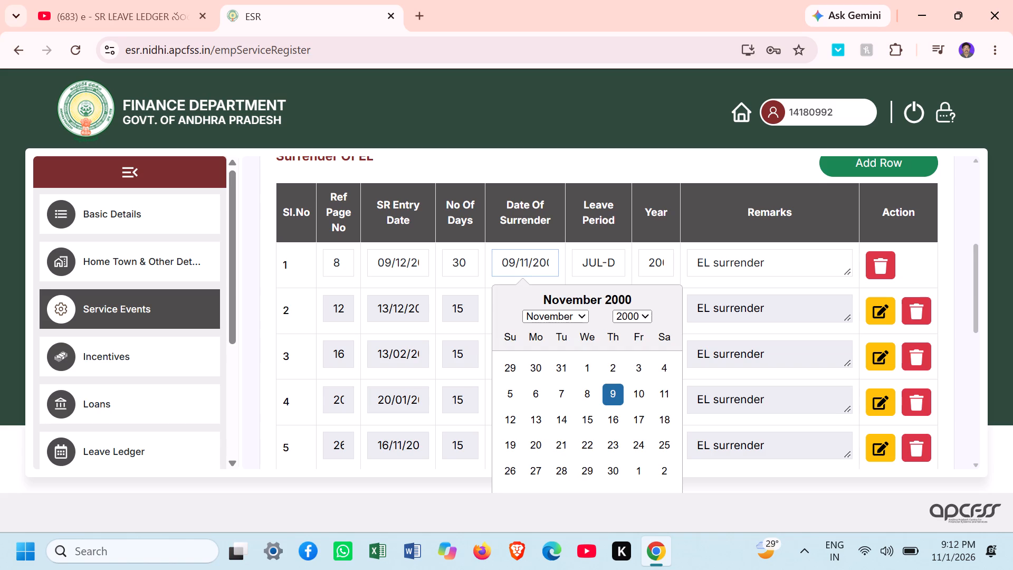
left_click(608, 471)
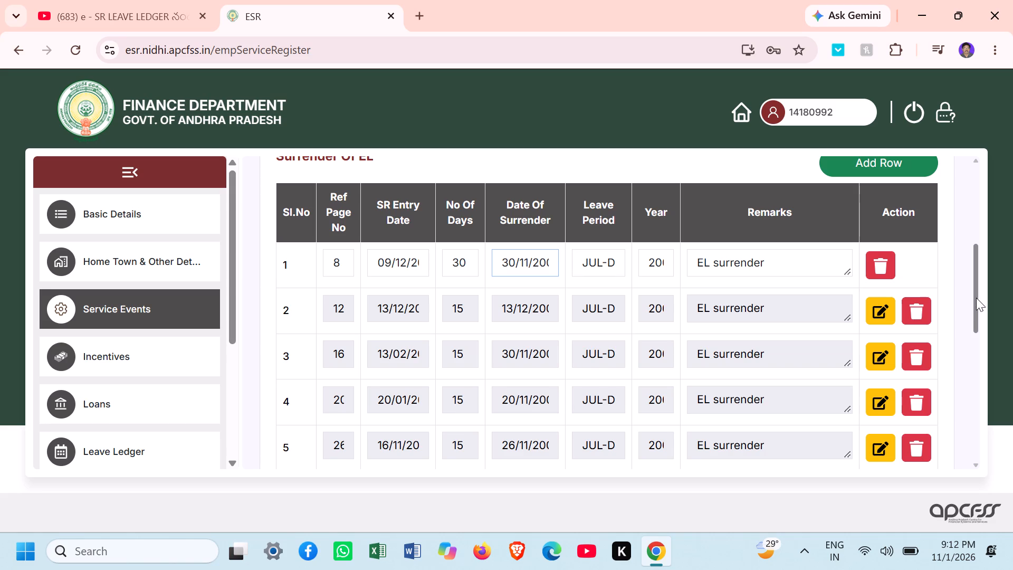
left_click_drag(976, 297, 970, 378)
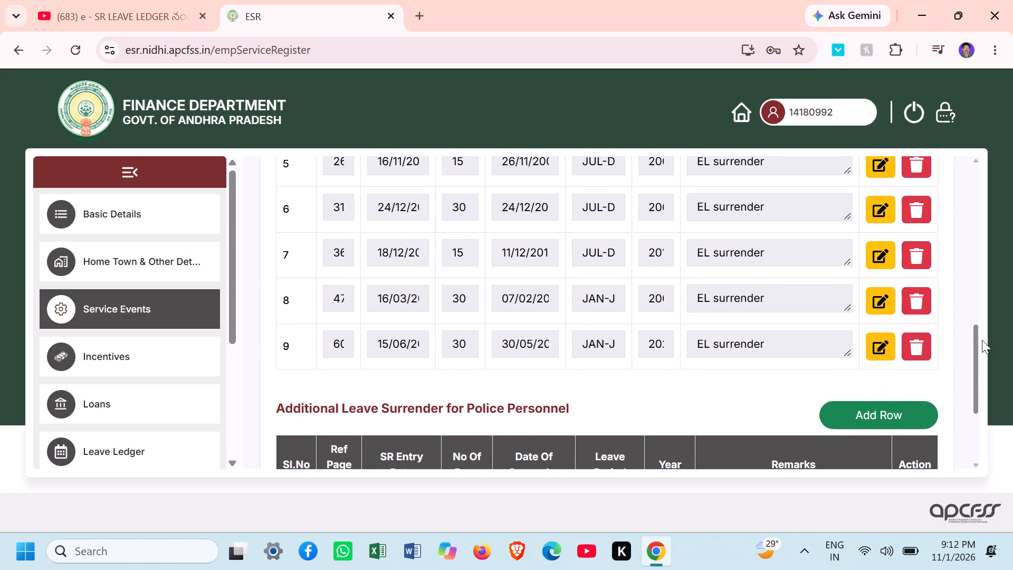
left_click_drag(975, 361, 977, 388)
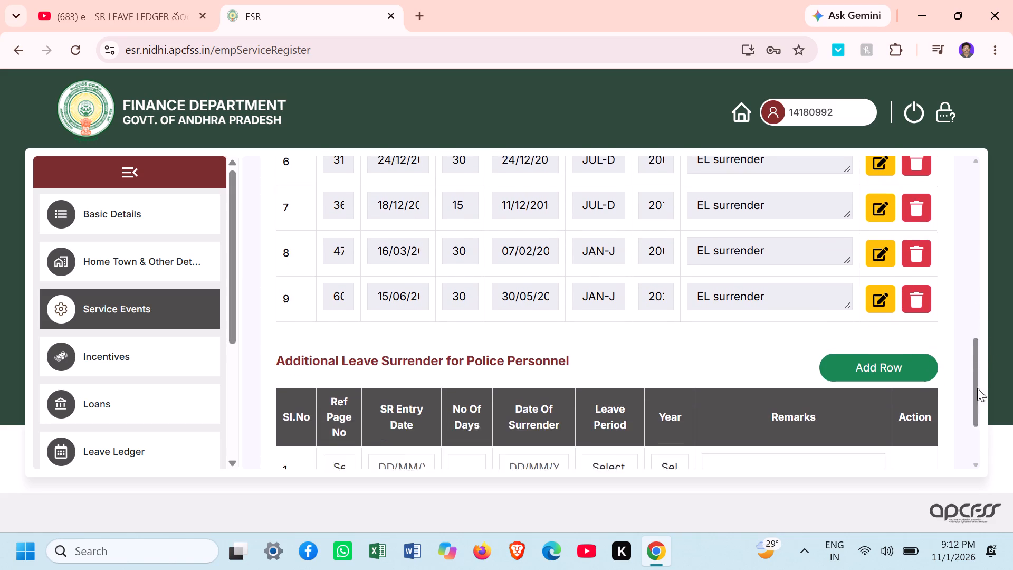
left_click_drag(977, 388, 977, 403)
left_click(876, 437)
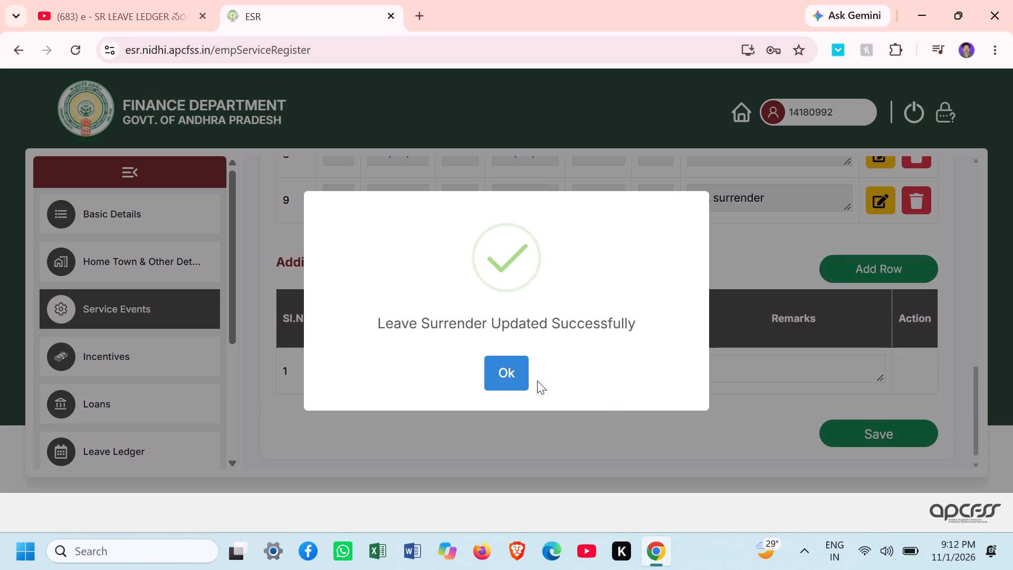
left_click(514, 369)
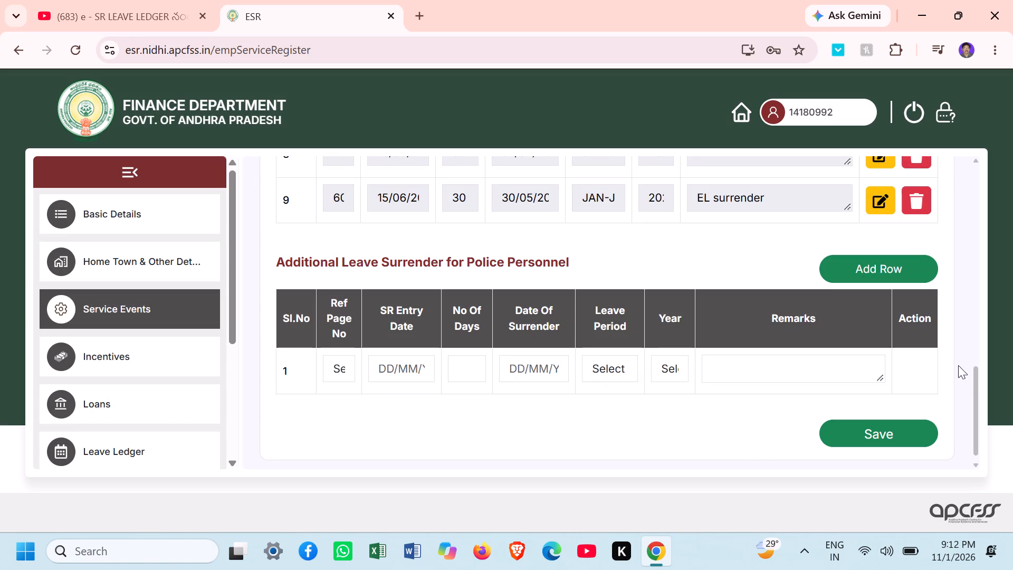
Set the Date Of Surrender in row 2 of the Surrender Of EL table to 15/11/2004.
left_click_drag(976, 379, 960, 270)
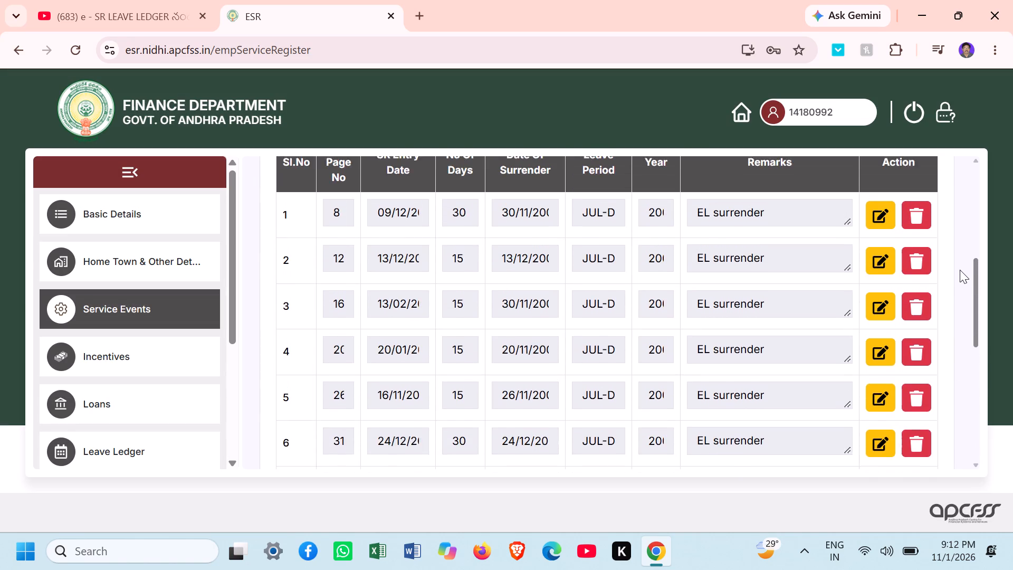
left_click_drag(960, 270, 959, 267)
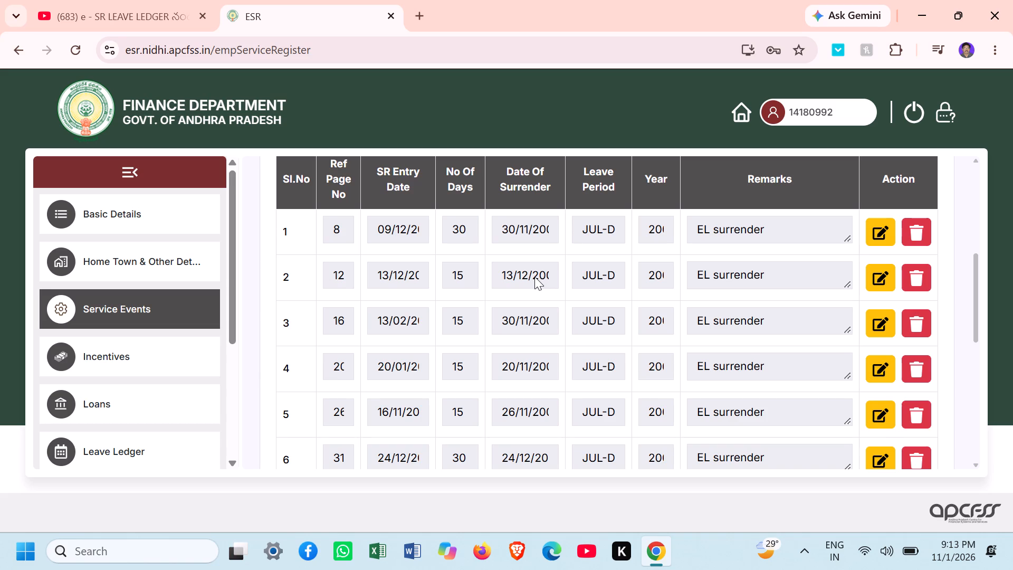
left_click(534, 277)
left_click(876, 275)
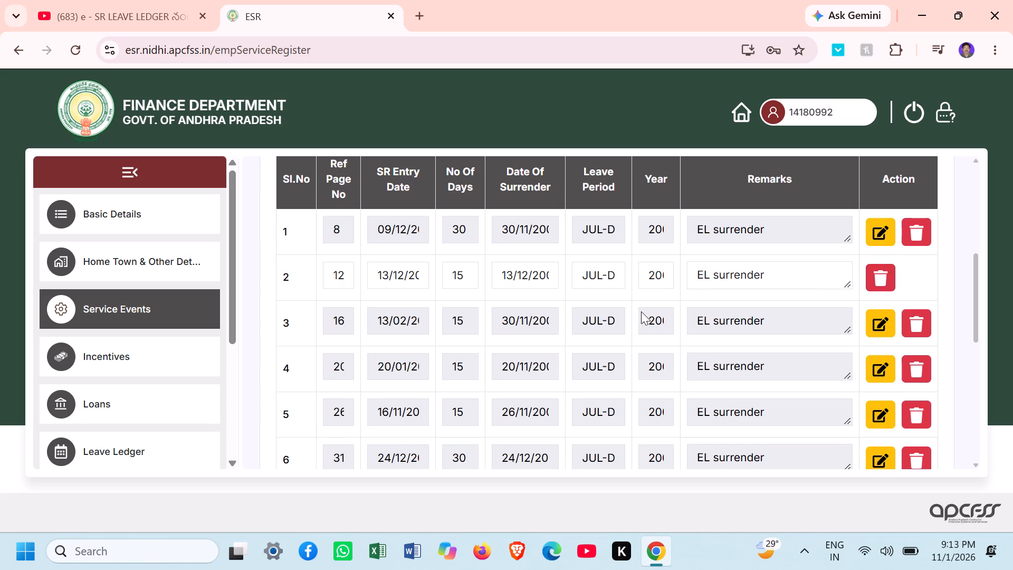
left_click(517, 279)
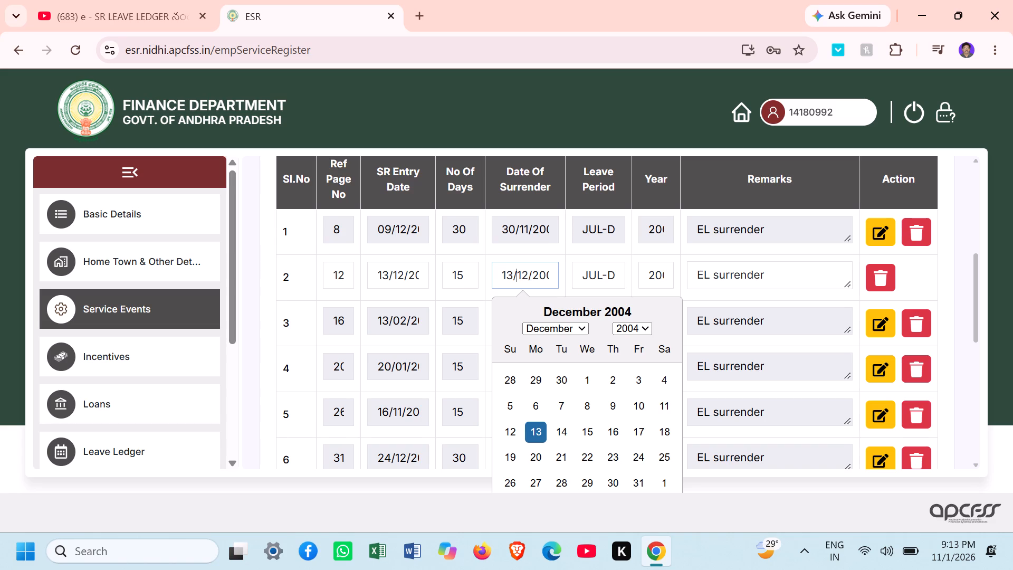
left_click(577, 329)
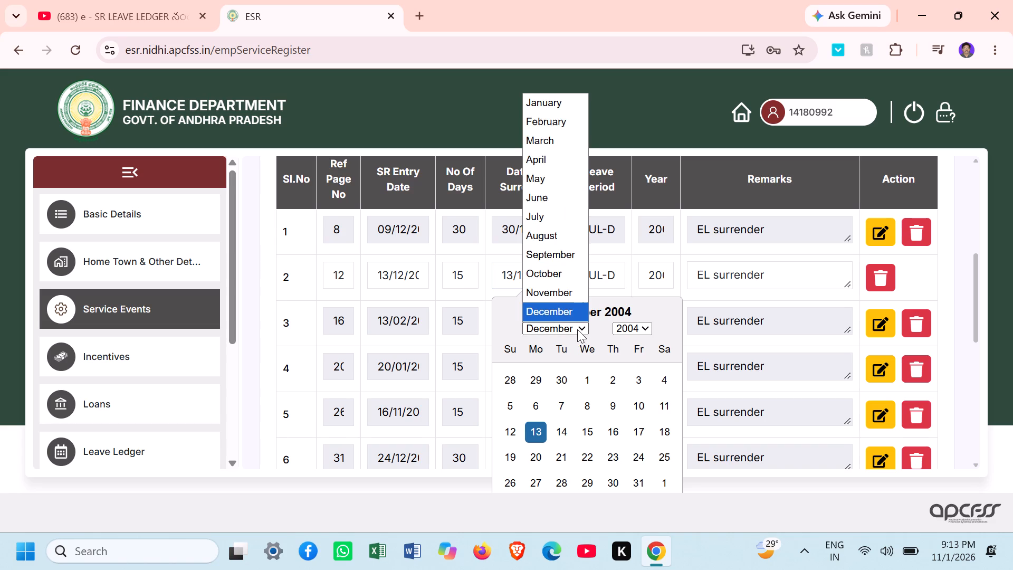
left_click(569, 297)
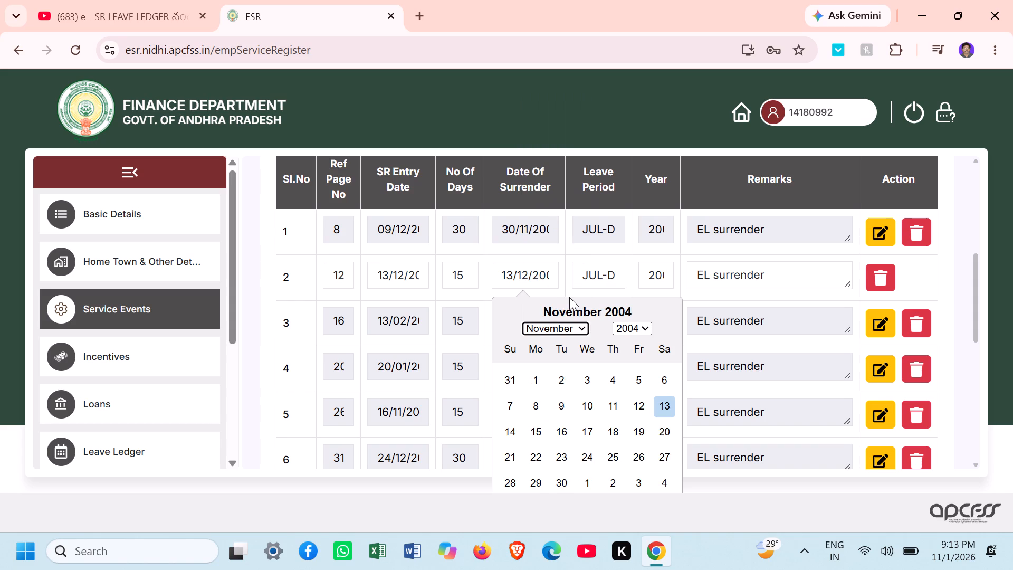
left_click(539, 429)
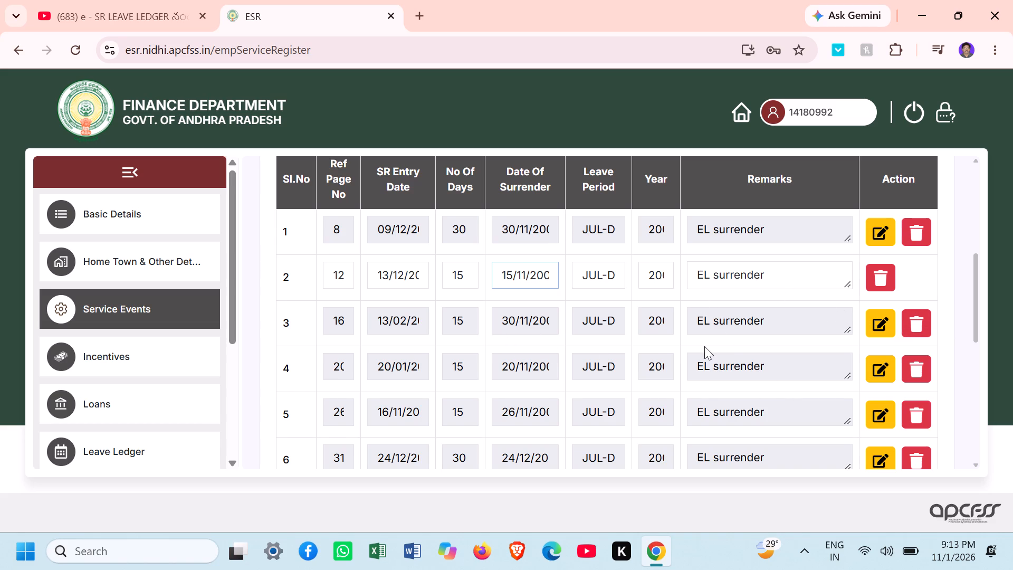
Set the Date Of Surrender in row 3 to 15/11/2005 and save the leave surrender entries.
left_click(882, 322)
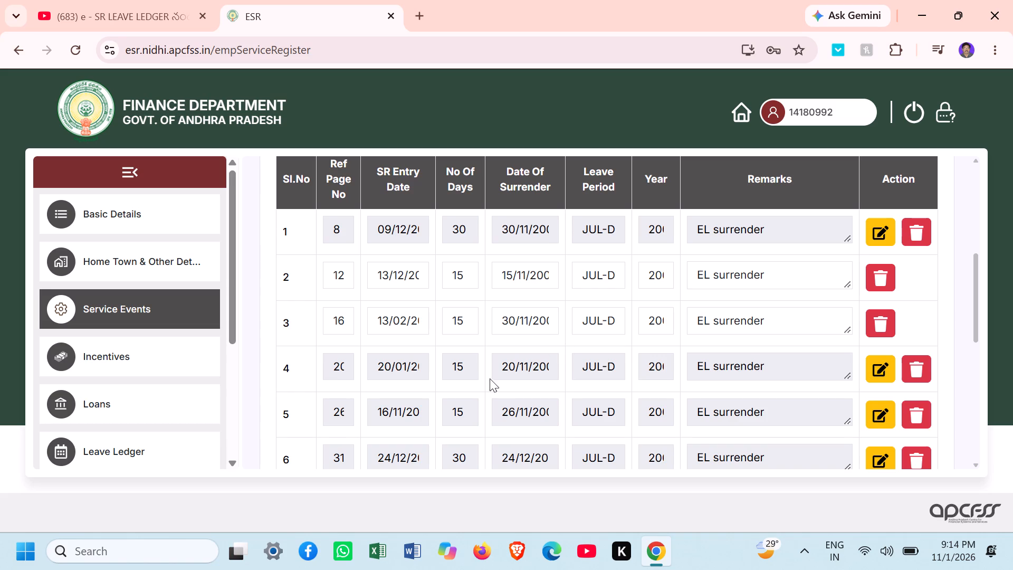
left_click(529, 320)
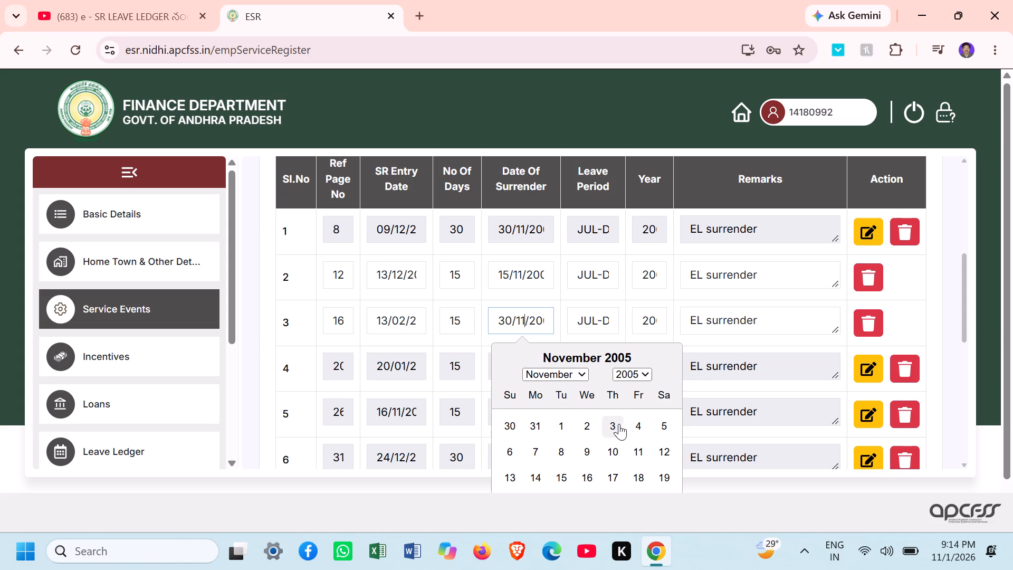
left_click(561, 478)
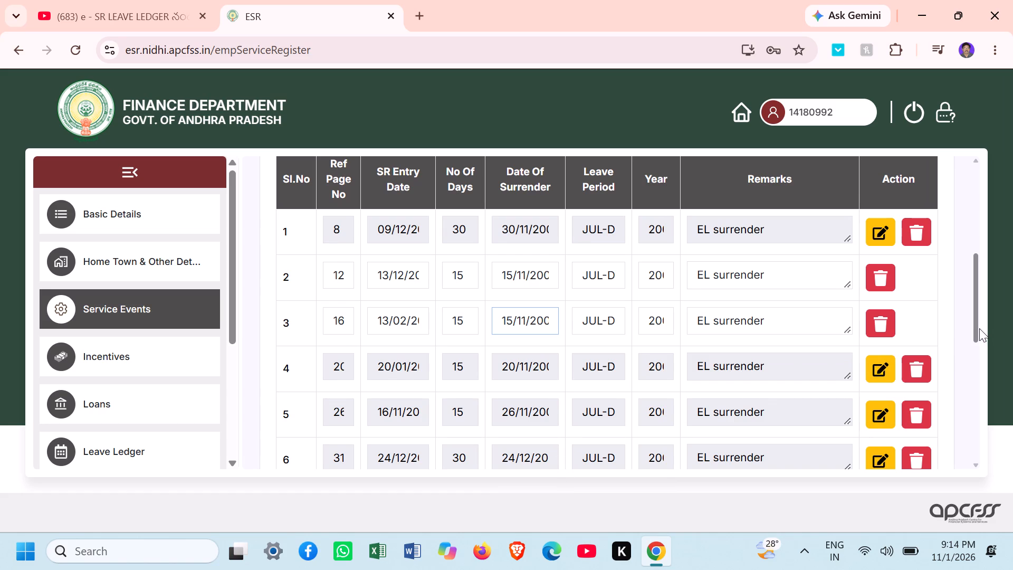
left_click_drag(977, 326, 972, 421)
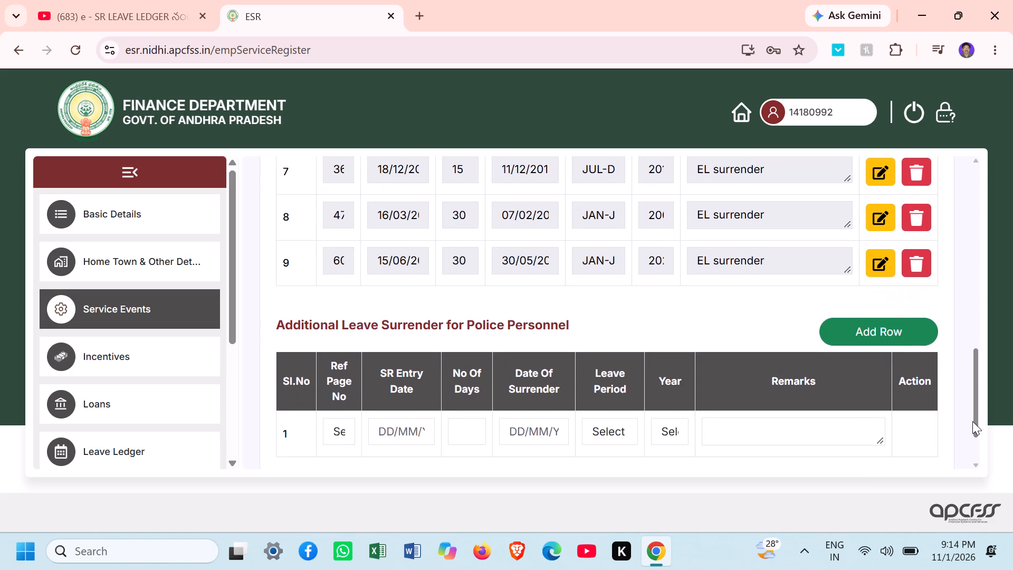
left_click_drag(972, 421, 972, 455)
left_click(884, 425)
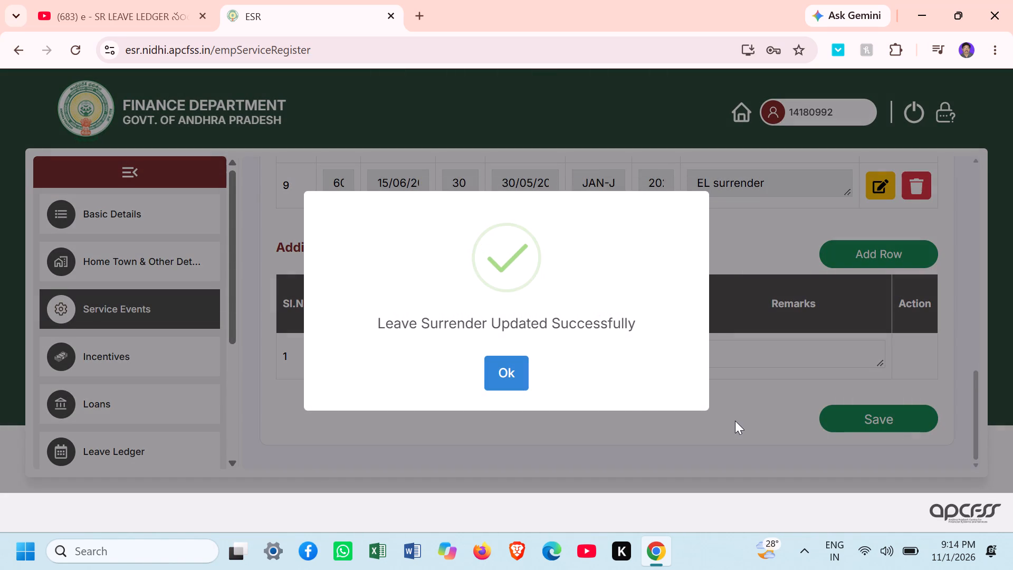
left_click(510, 377)
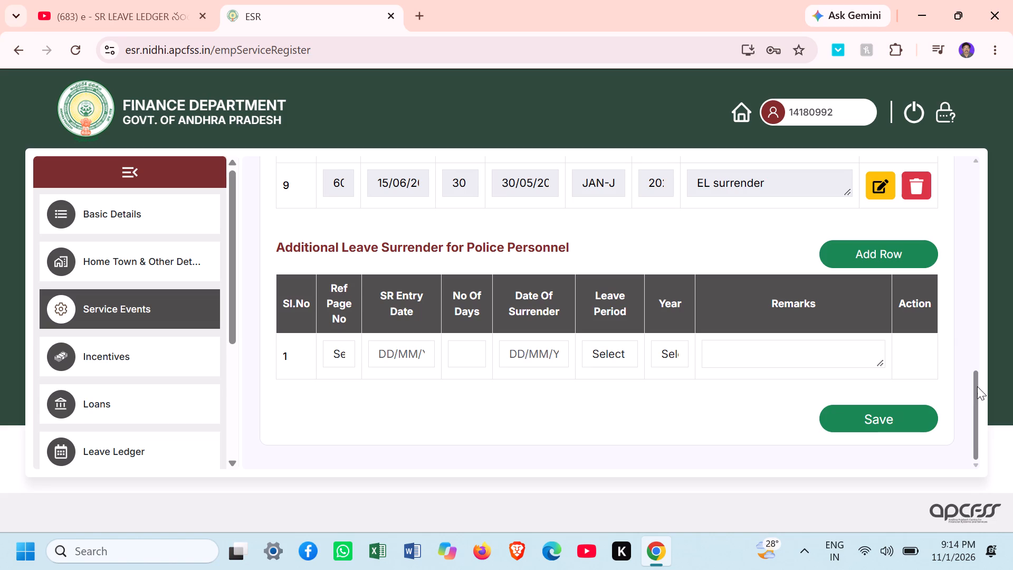
Set the Date Of Surrender in row 4 of the Surrender Of EL table to 15/11/2006.
left_click_drag(977, 386, 955, 260)
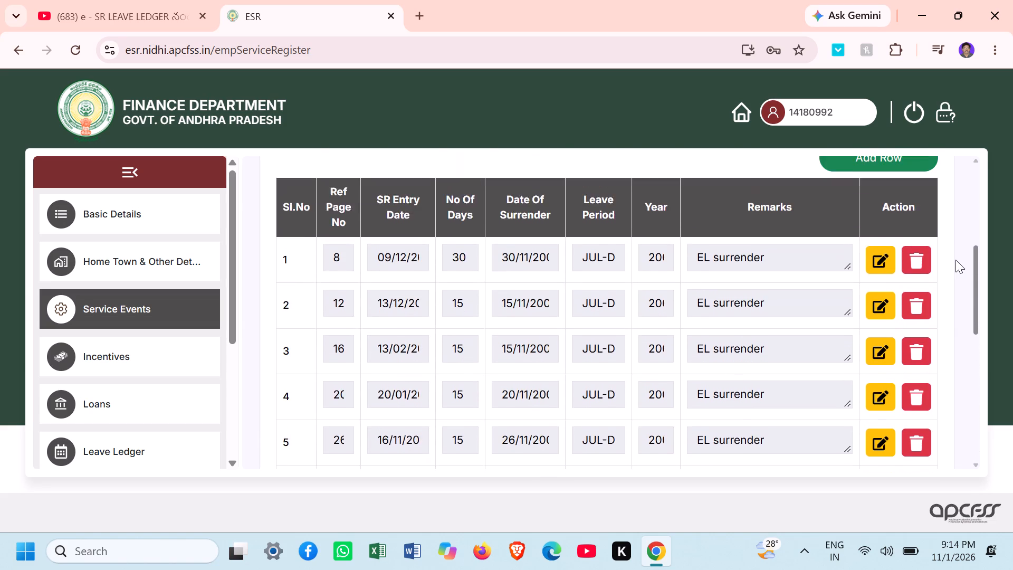
left_click_drag(955, 260, 949, 299)
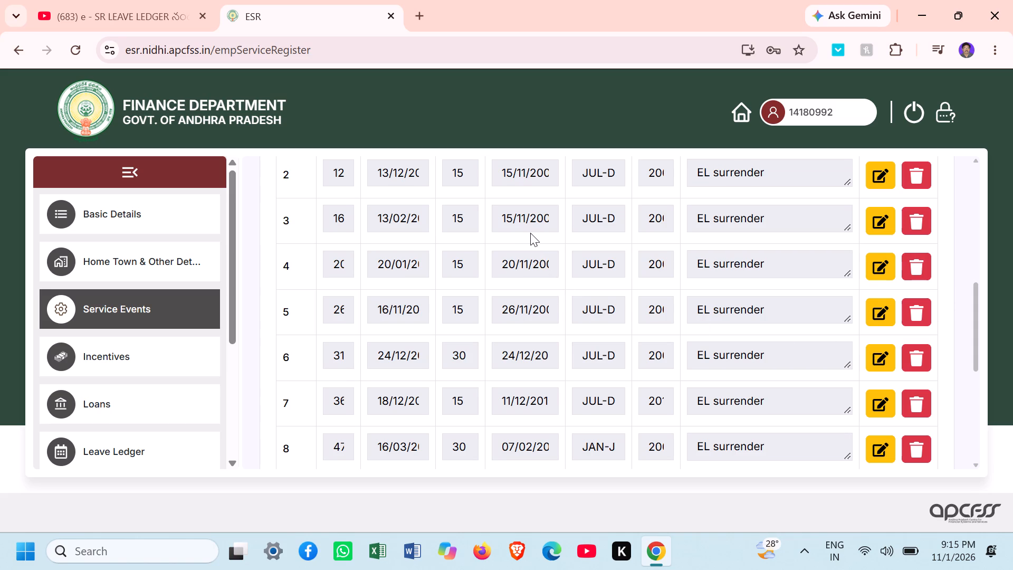
left_click(535, 261)
left_click(882, 264)
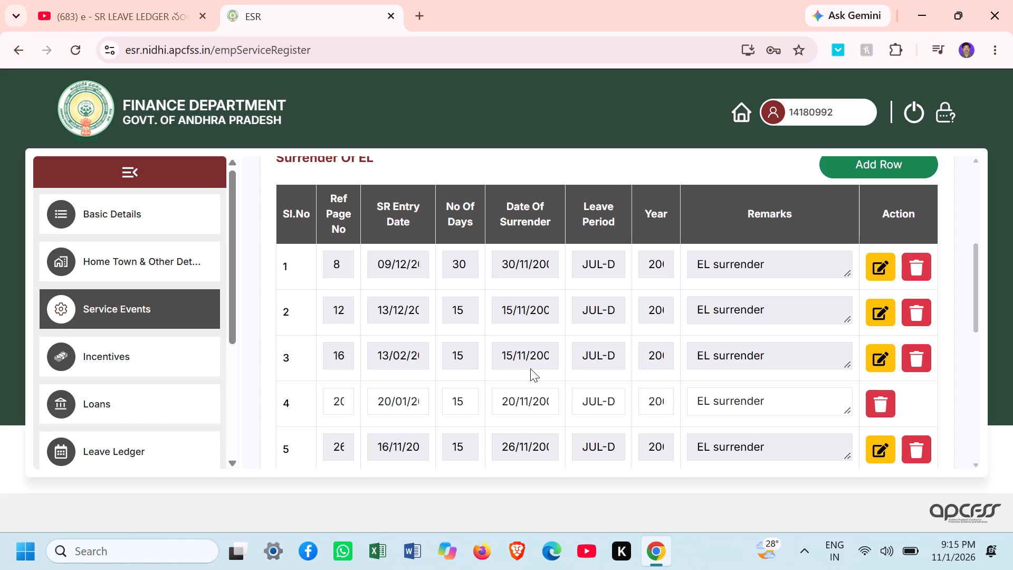
left_click(528, 401)
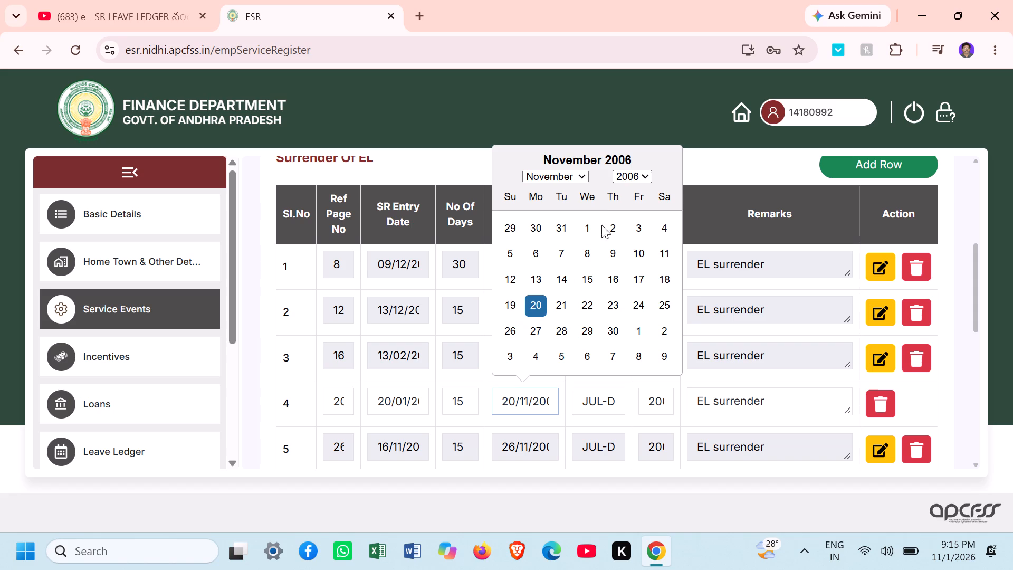
left_click(588, 278)
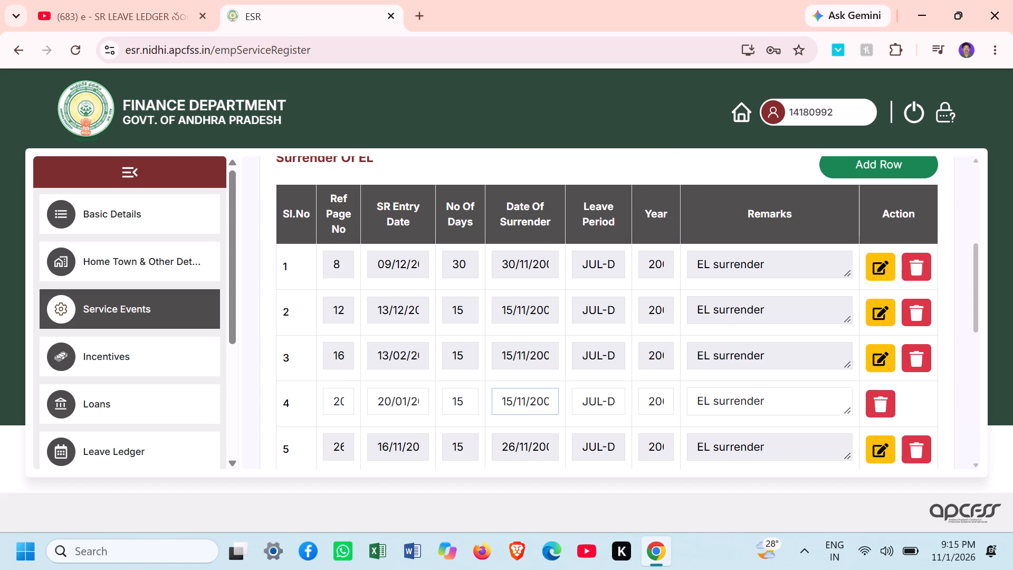
Set the Date Of Surrender in row 5 of the Surrender Of EL table to 15/11/2006.
left_click(973, 463)
triple_click(973, 463)
double_click(973, 463)
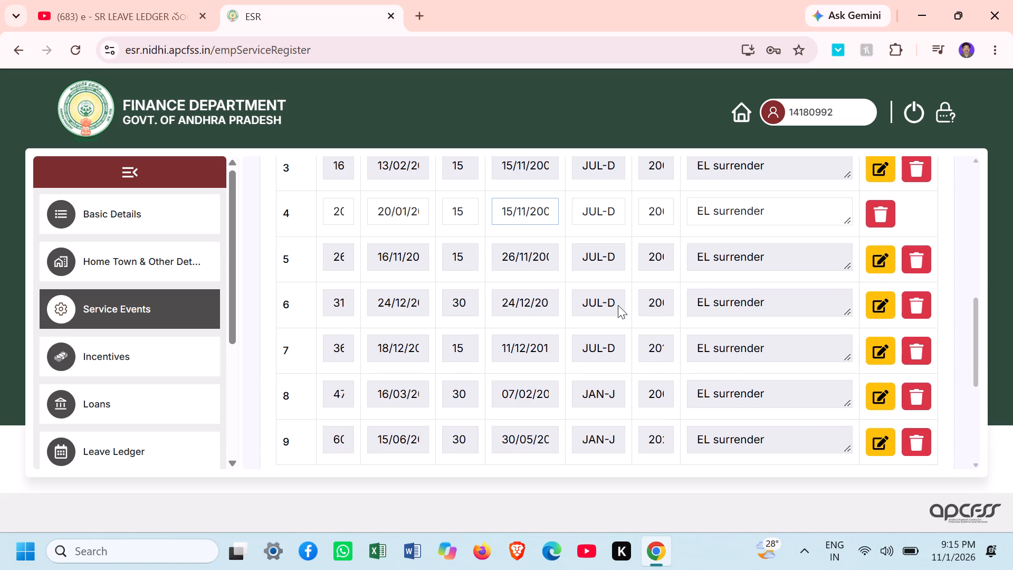
left_click(518, 251)
left_click(876, 262)
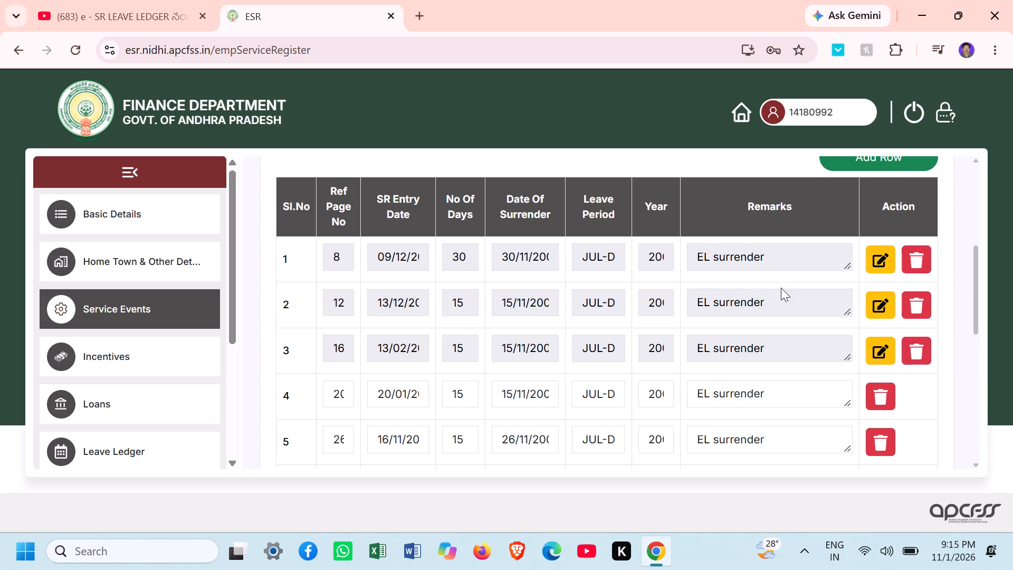
left_click(525, 441)
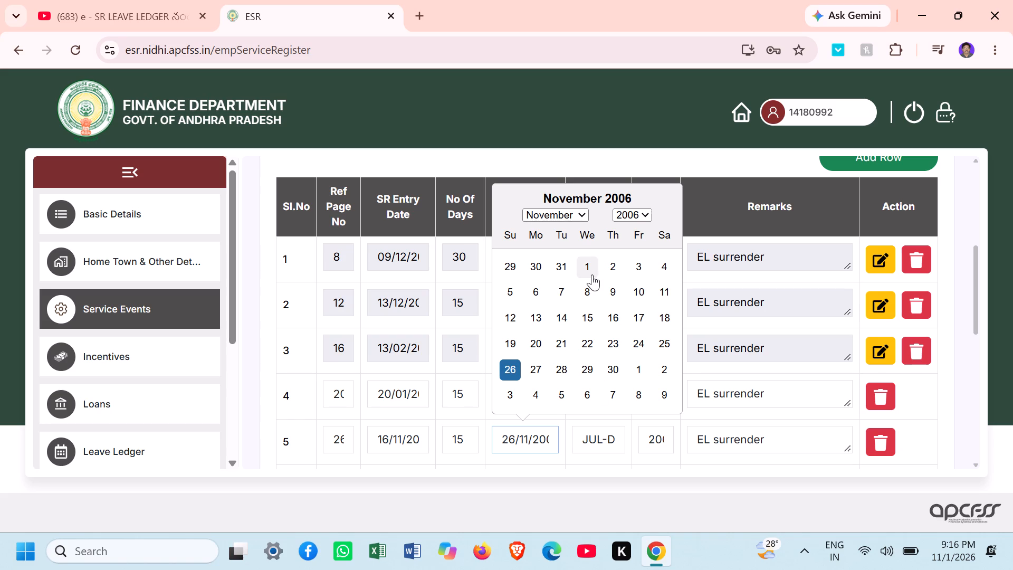
left_click(590, 320)
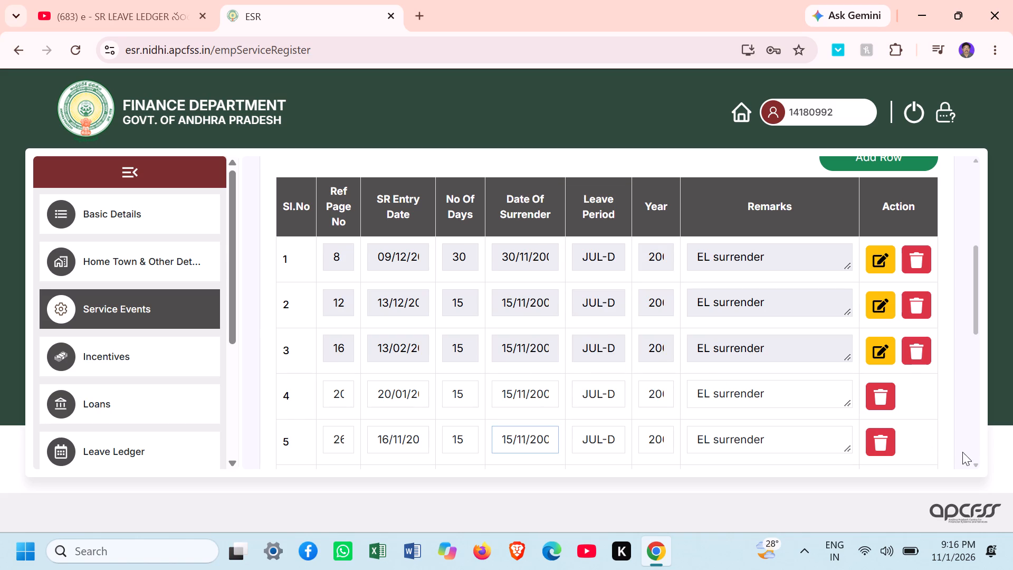
triple_click(973, 467)
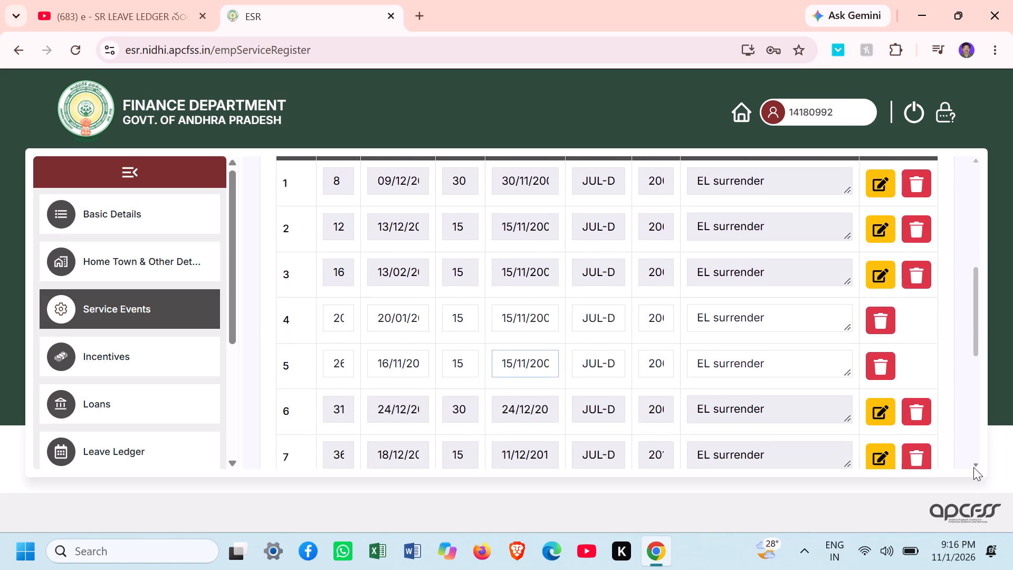
Set the Date Of Surrender in row 6 of the Surrender Of EL table to 30/12/2009.
triple_click(973, 467)
triple_click(973, 467)
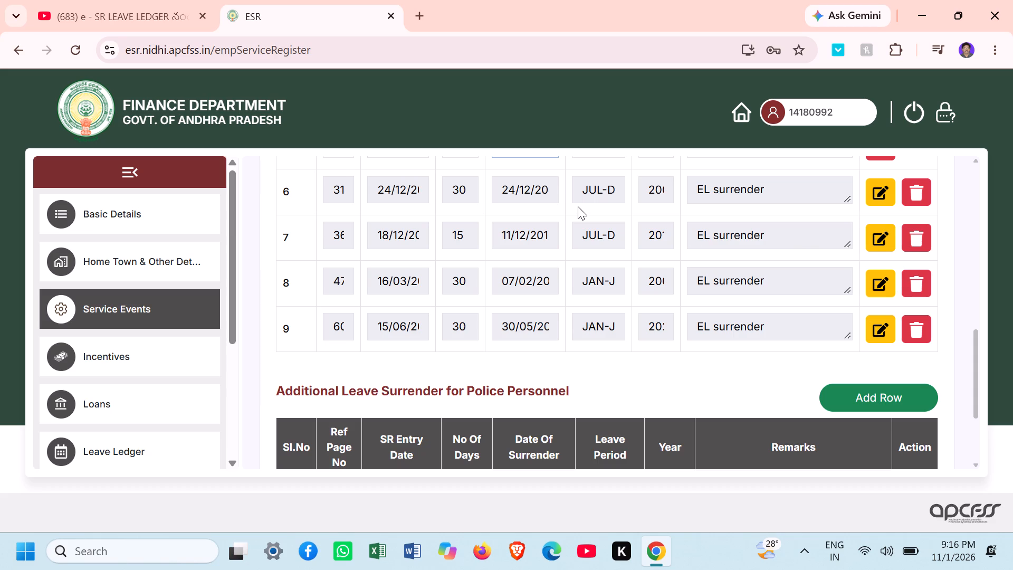
left_click(536, 193)
left_click(881, 191)
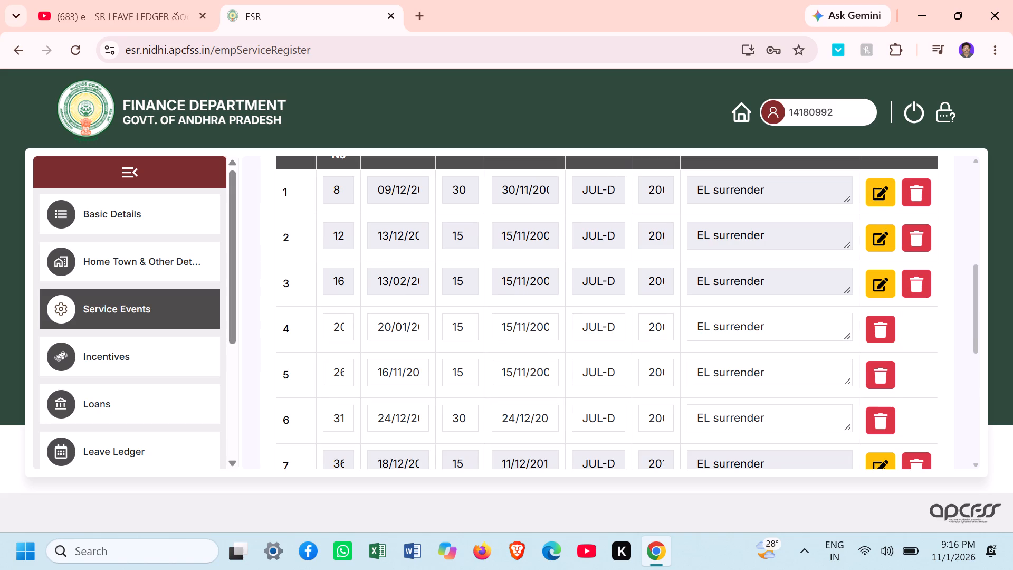
double_click(971, 465)
left_click(971, 465)
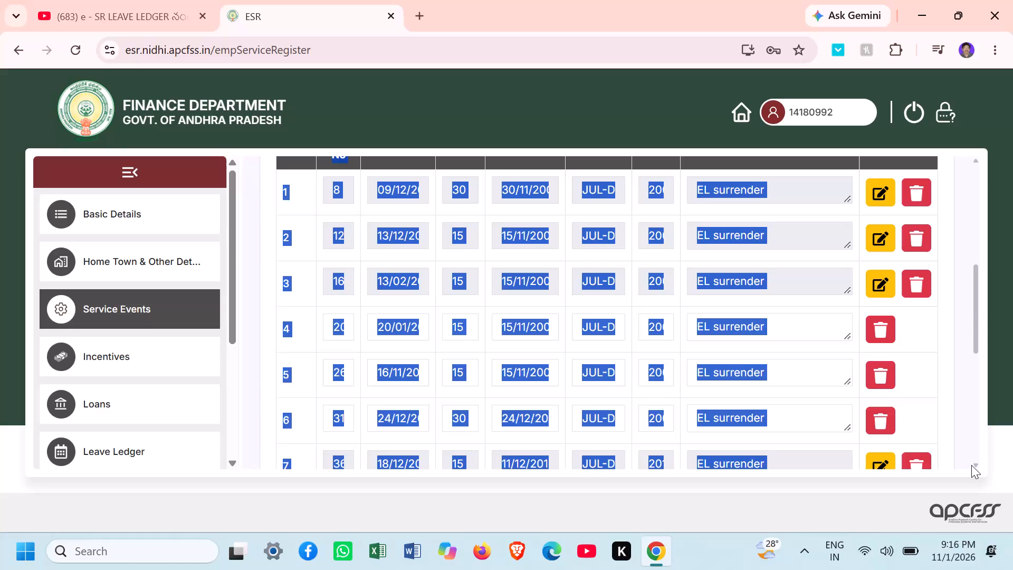
left_click(971, 465)
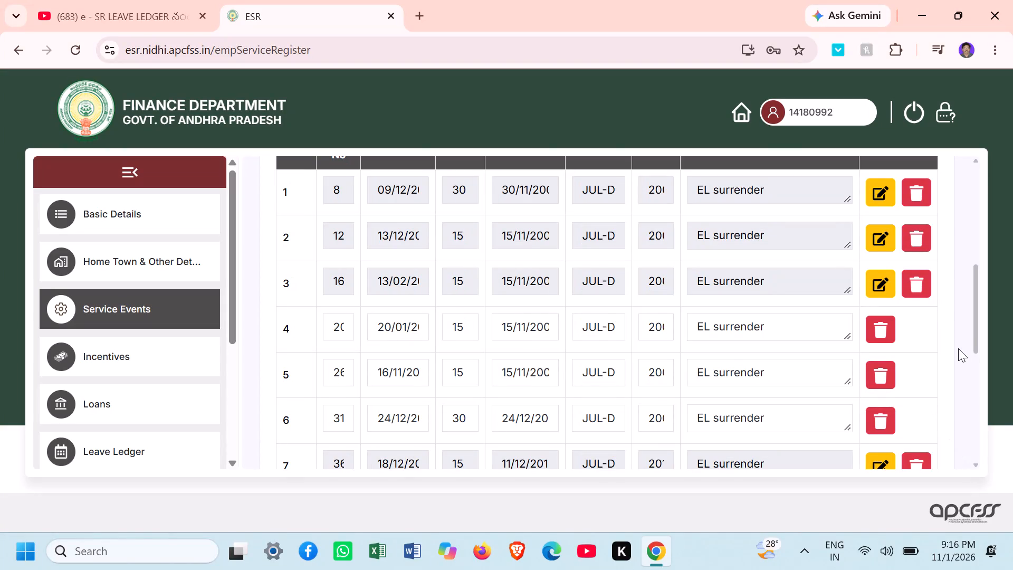
left_click(974, 364)
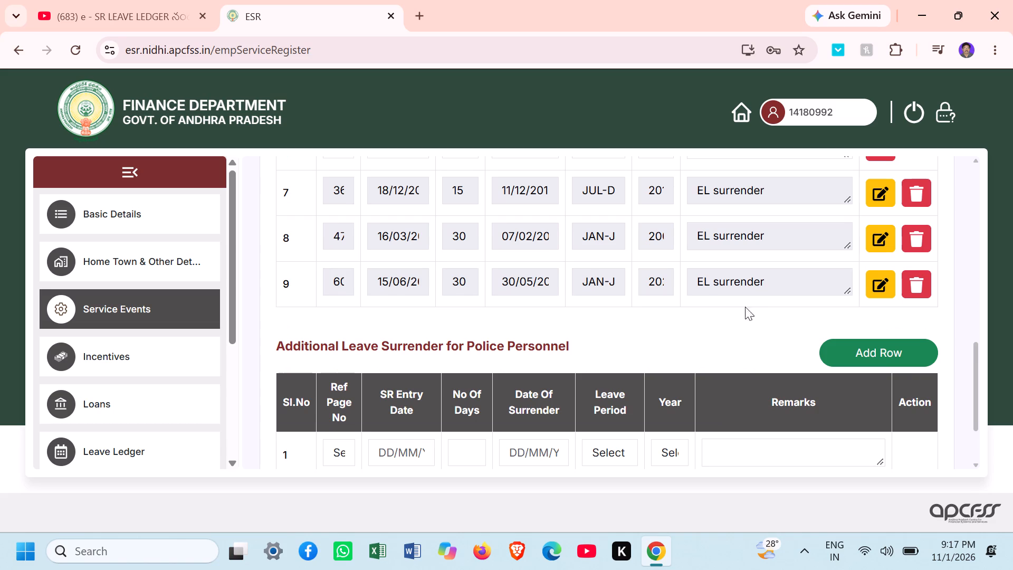
left_click(974, 162)
double_click(974, 162)
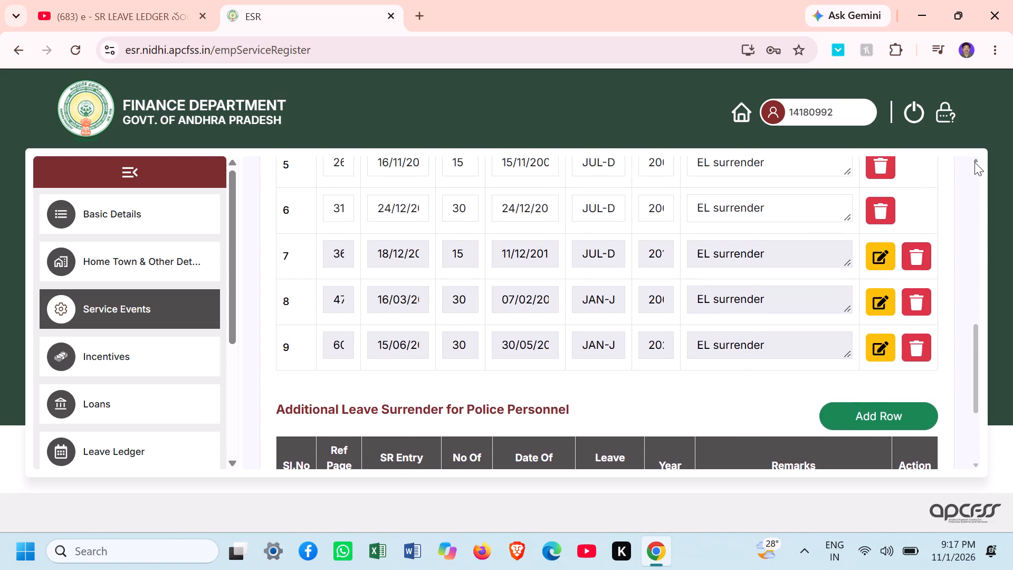
left_click(974, 162)
left_click(974, 162)
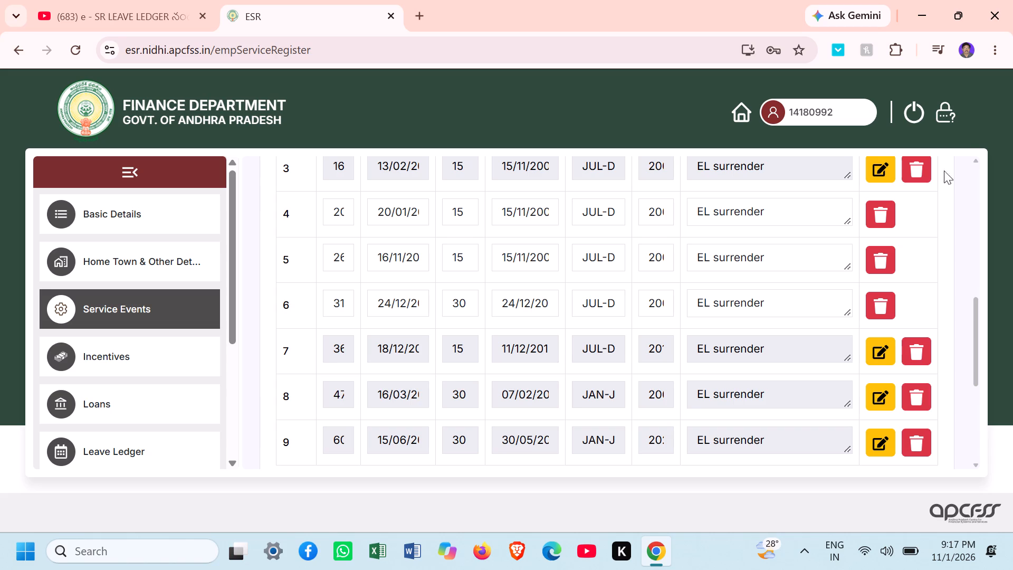
left_click(539, 310)
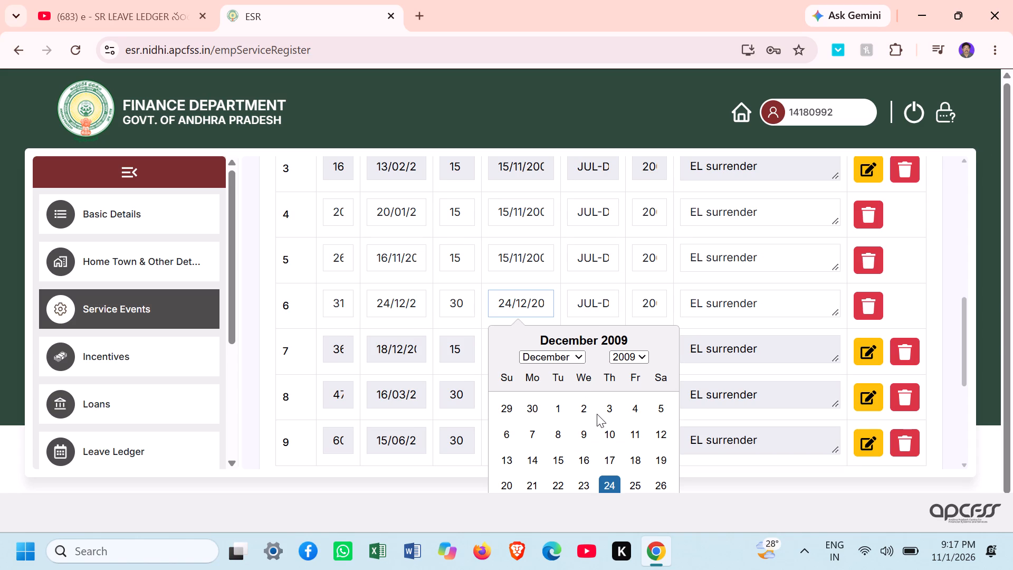
left_click(964, 391)
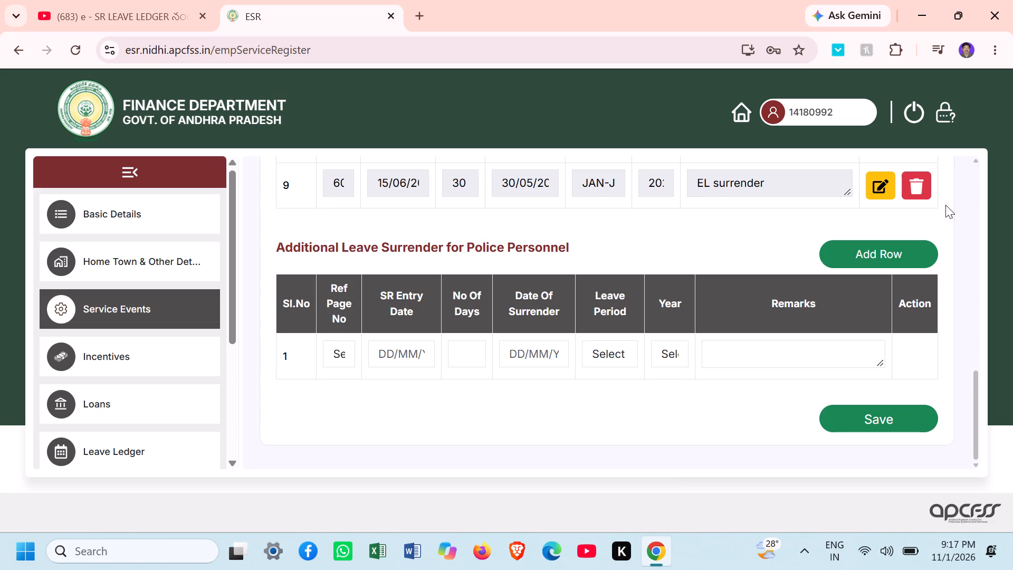
left_click(974, 167)
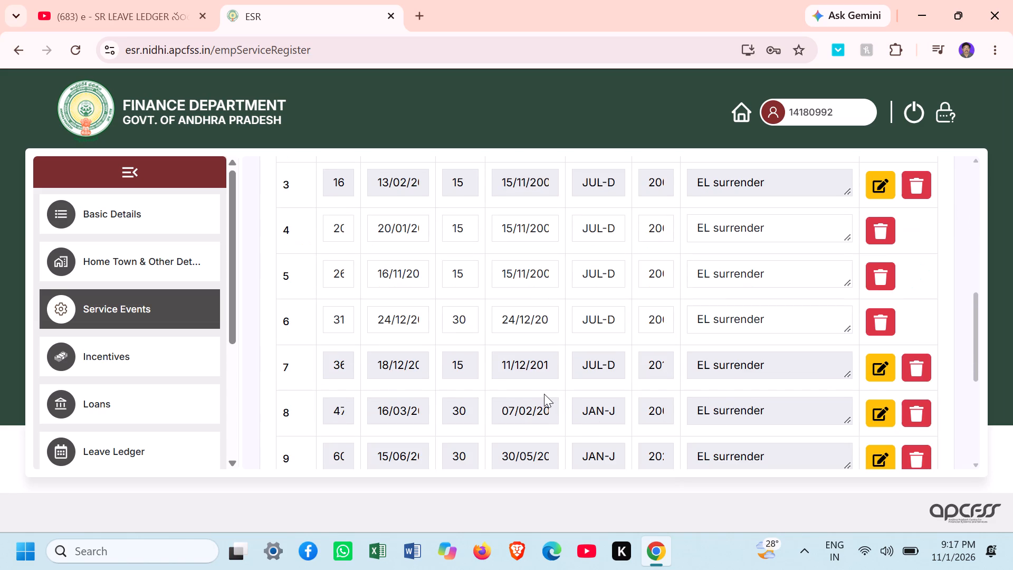
left_click(539, 317)
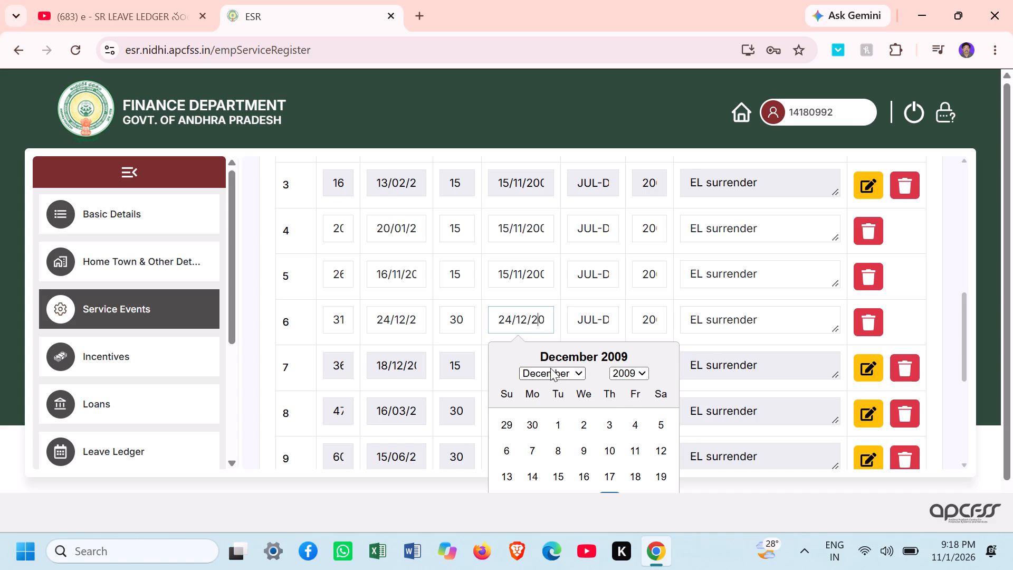
left_click(510, 321)
double_click(510, 321)
left_click(510, 321)
key("BackSpace")
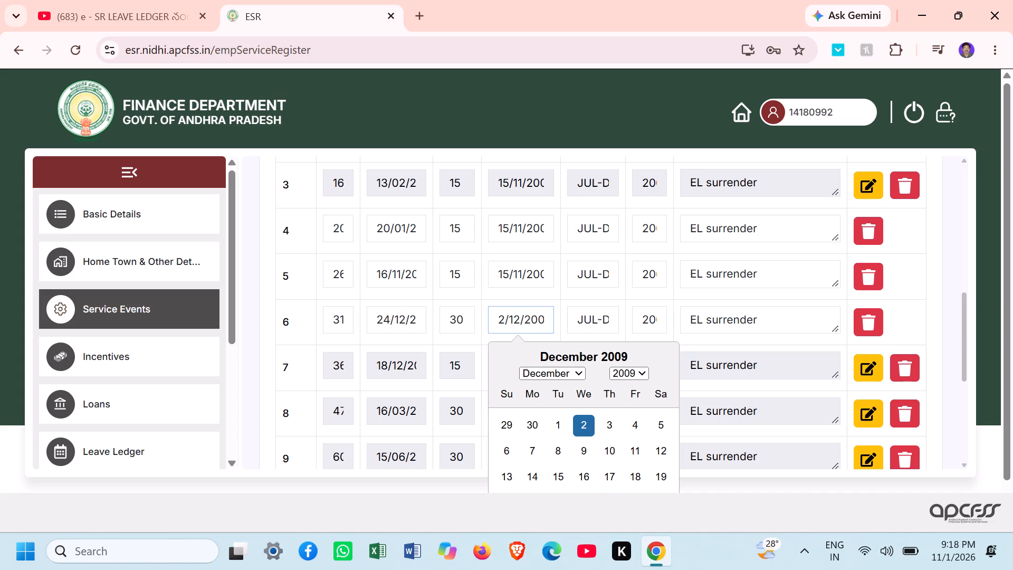
key("BackSpace")
key("3")
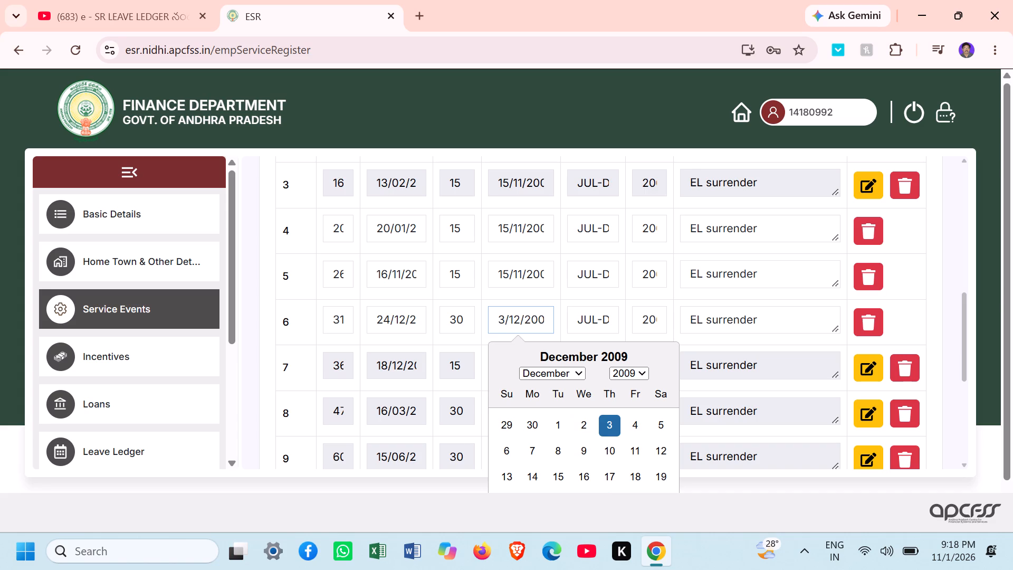
key("0")
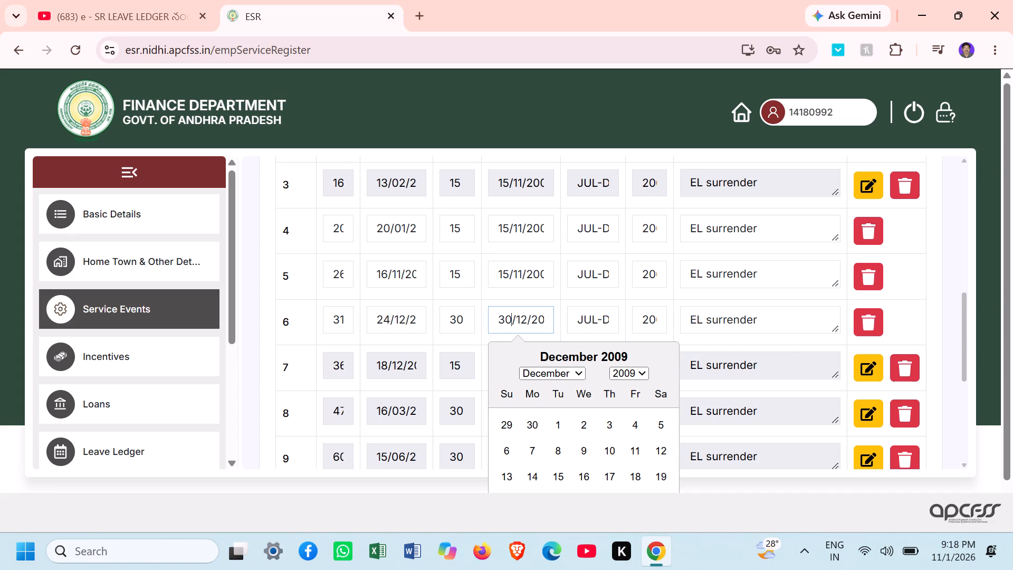
key("Return")
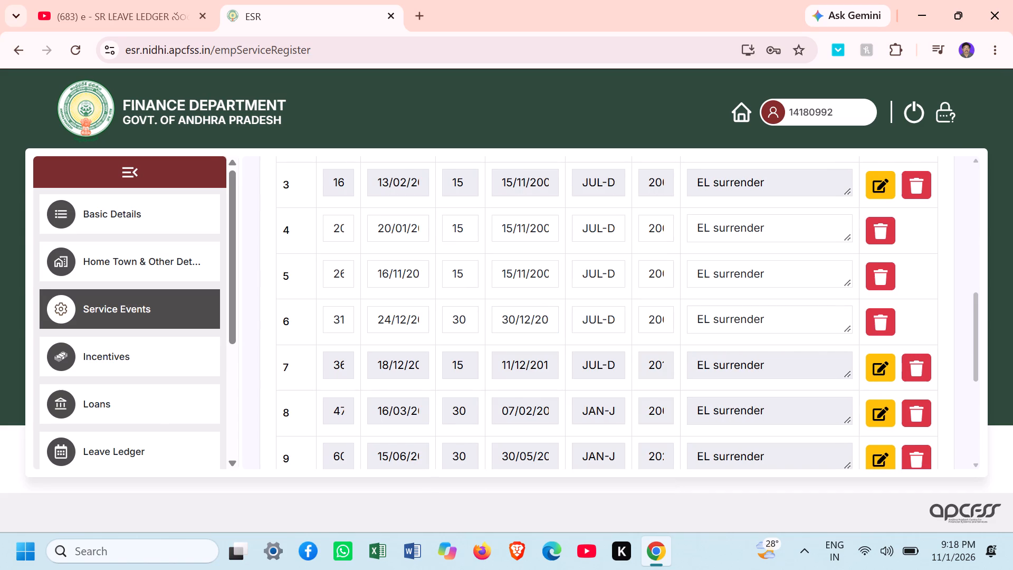
left_click(530, 319)
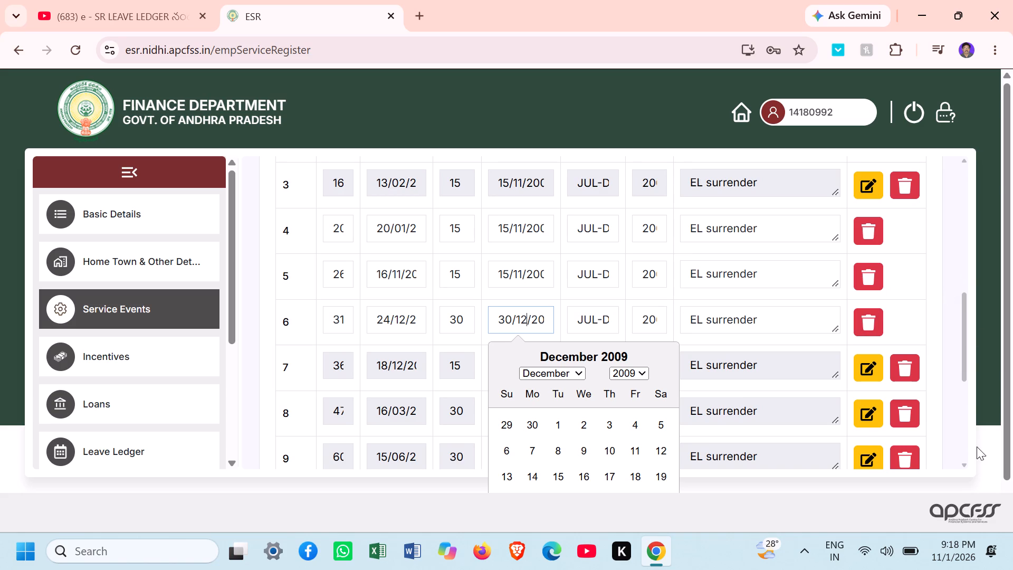
Save the edited leave surrender entries.
triple_click(966, 463)
left_click(966, 463)
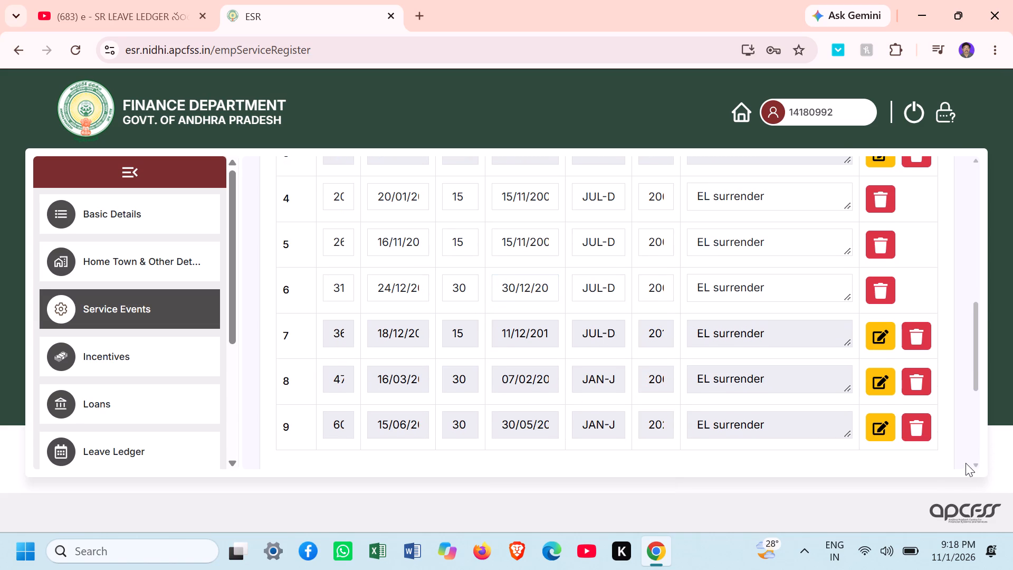
left_click_drag(966, 463, 973, 467)
left_click(973, 467)
left_click_drag(973, 467, 914, 391)
left_click(914, 391)
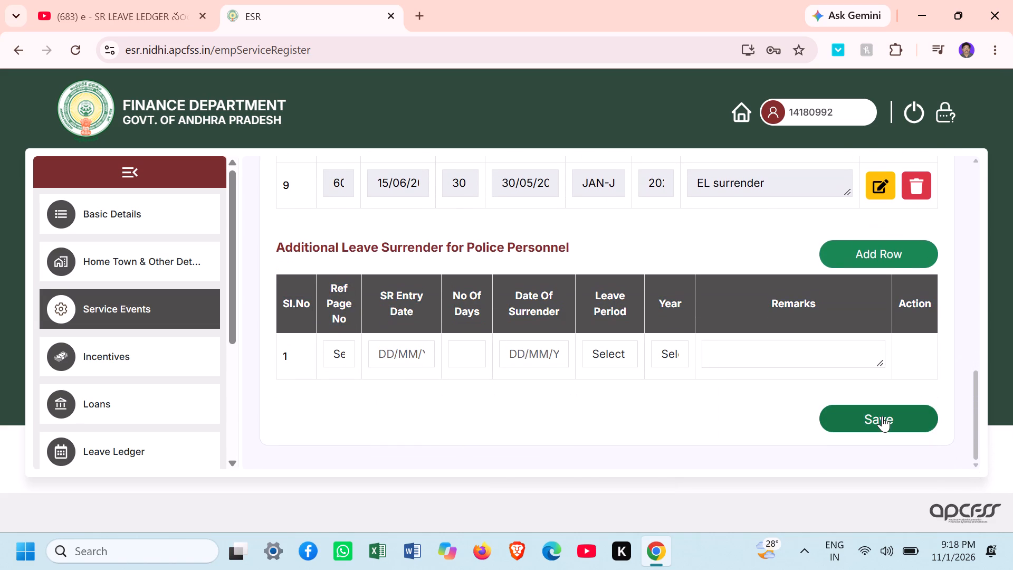
left_click(882, 416)
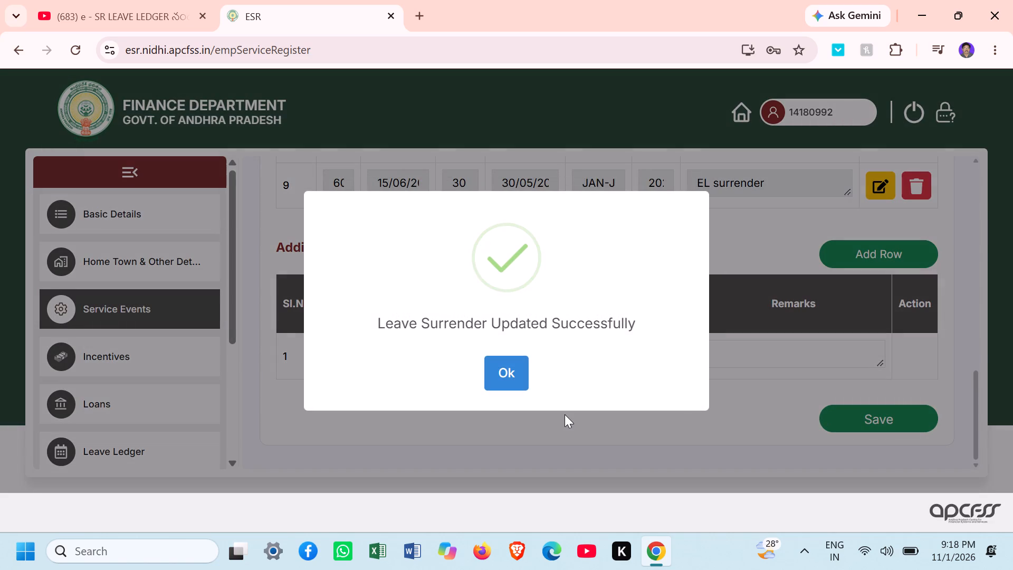
left_click(520, 378)
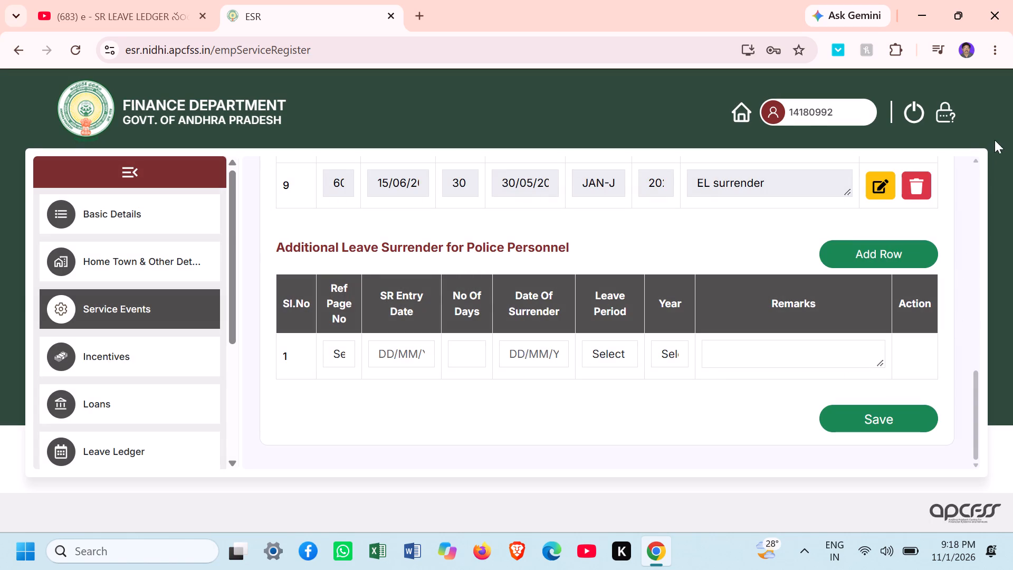
Set the Date Of Surrender in row 7 of the Surrender Of EL table to 15/12/2010.
left_click(972, 159)
triple_click(972, 159)
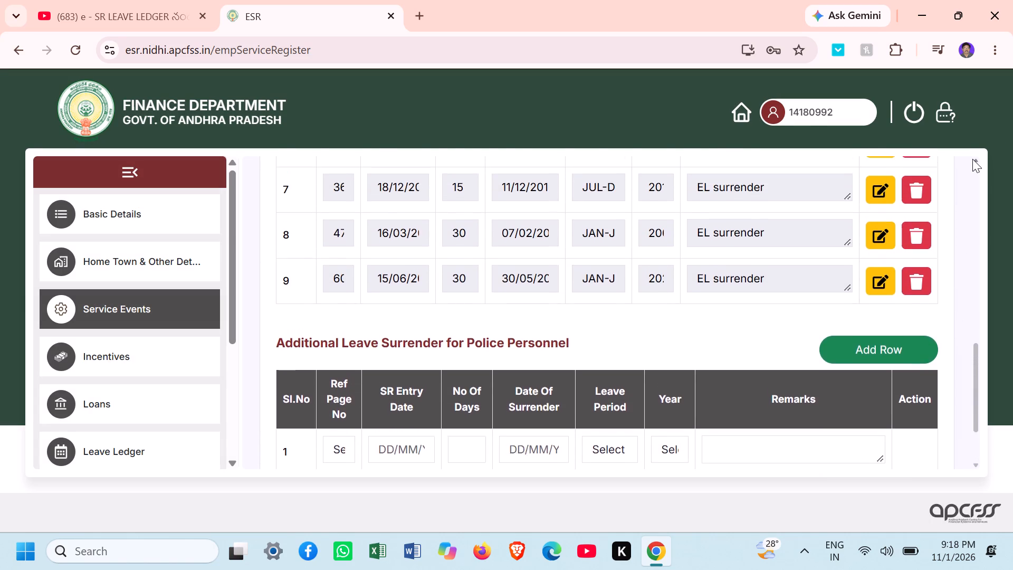
double_click(972, 159)
left_click(972, 159)
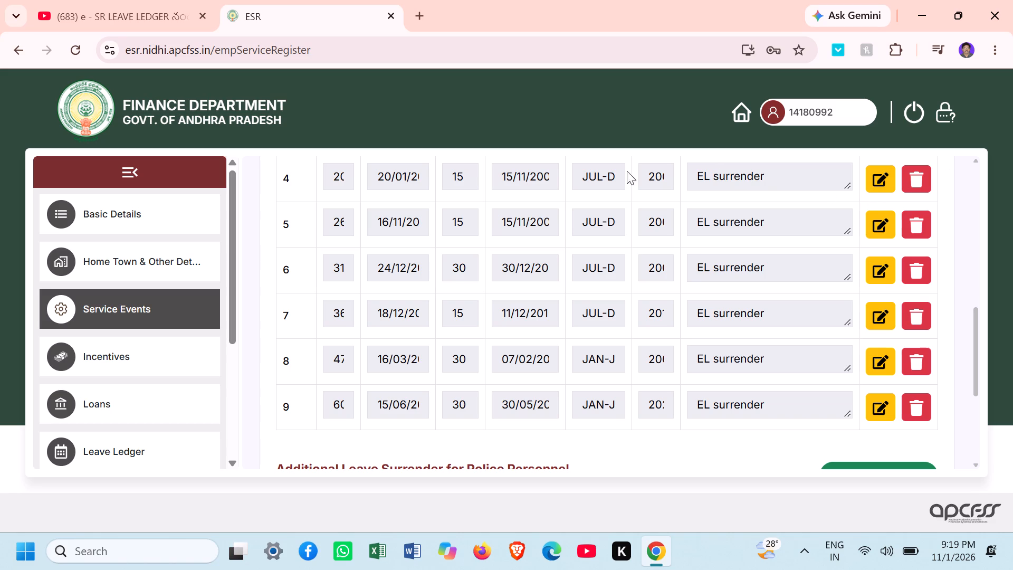
left_click(525, 316)
left_click(885, 316)
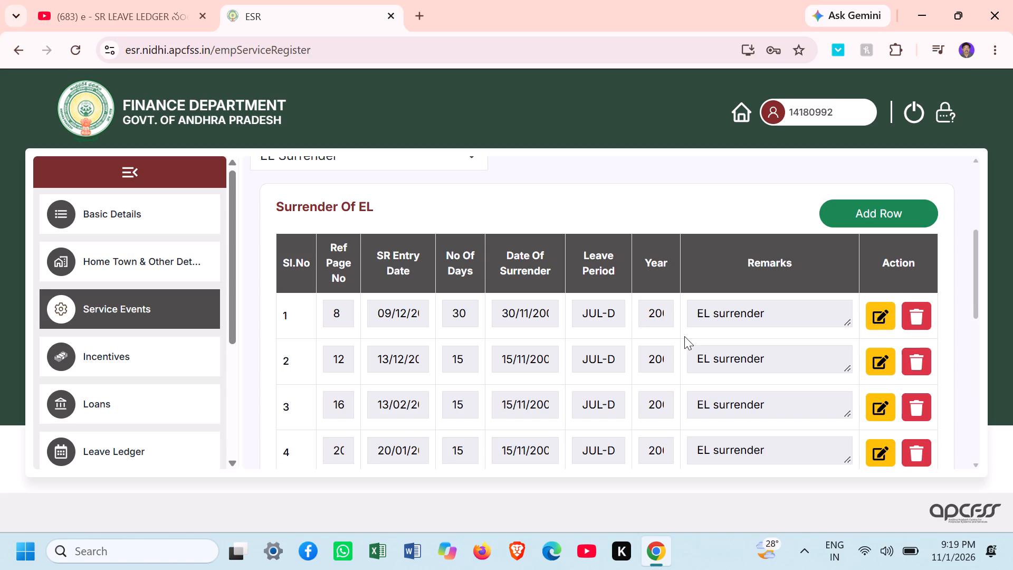
left_click(971, 460)
left_click(974, 462)
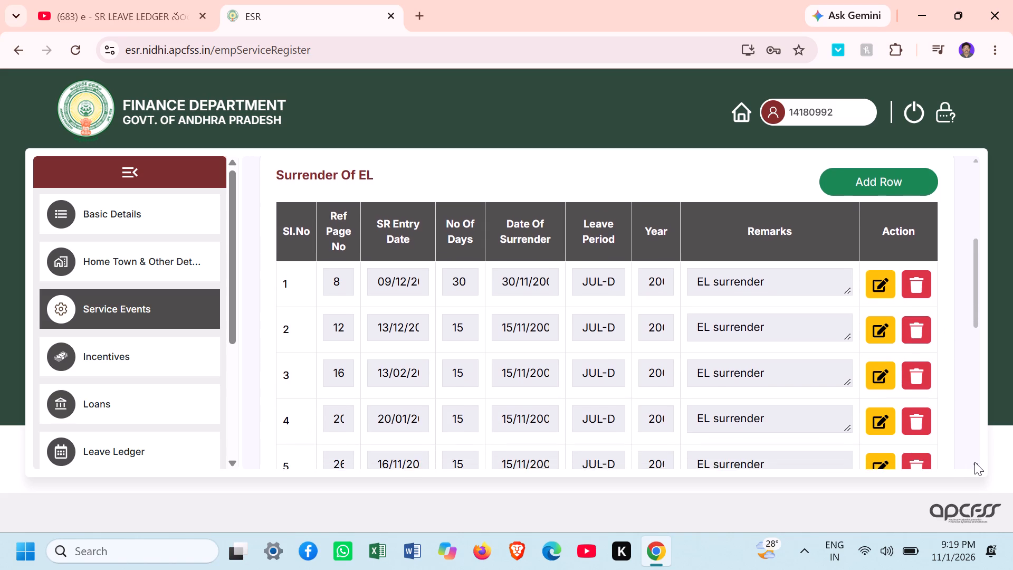
triple_click(974, 462)
triple_click(974, 462)
triple_click(974, 462)
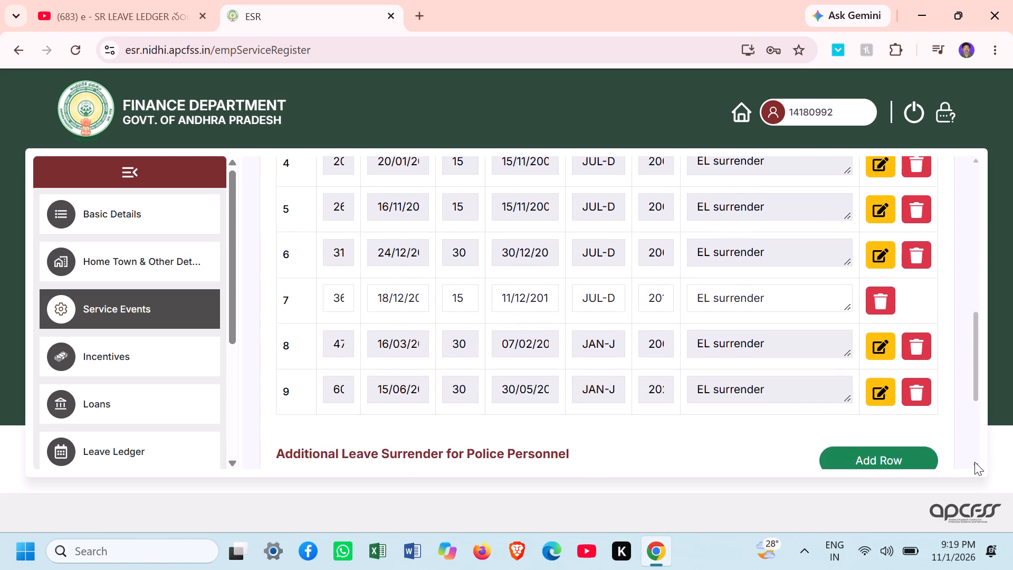
left_click(534, 273)
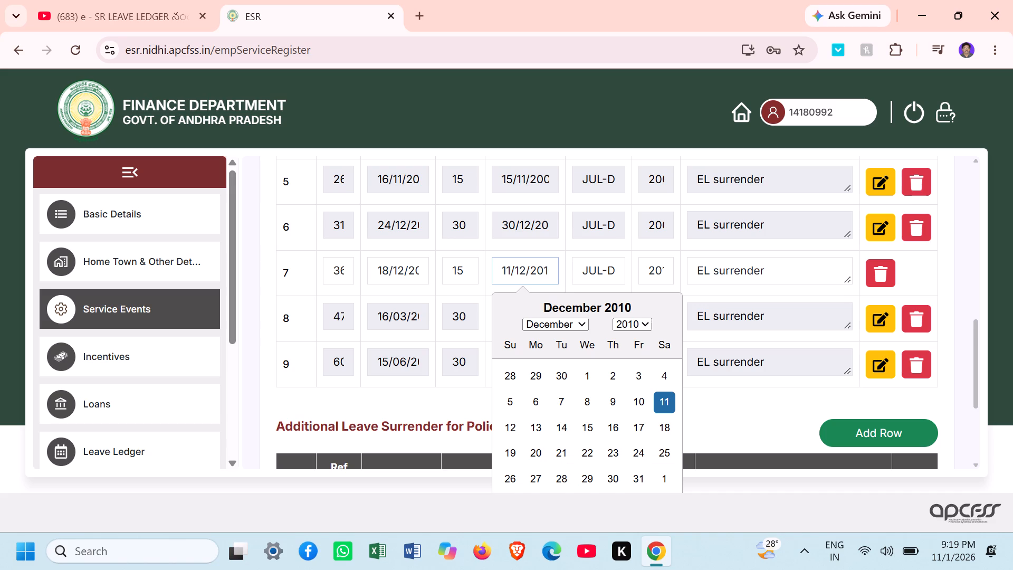
left_click(585, 424)
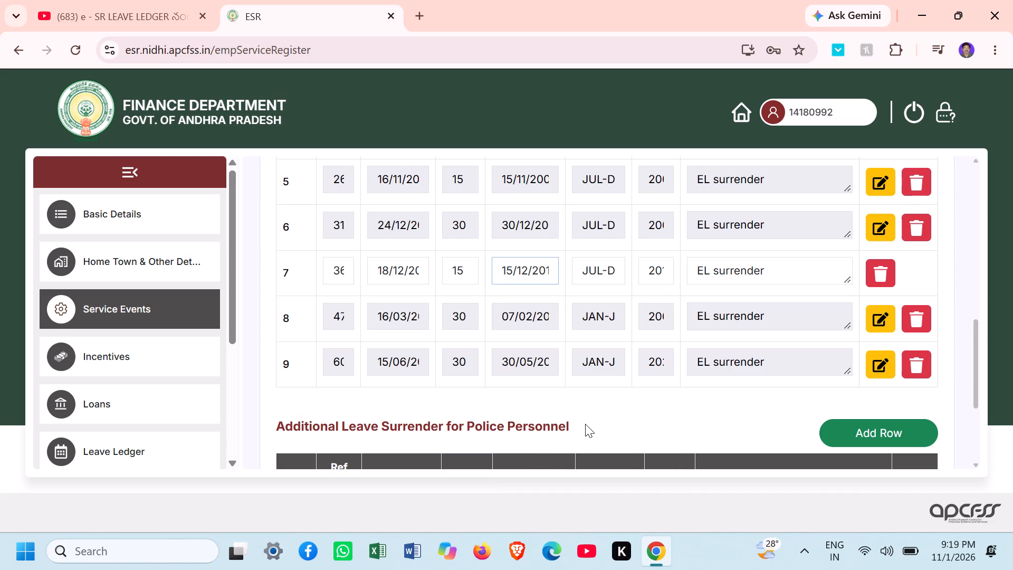
left_click(529, 263)
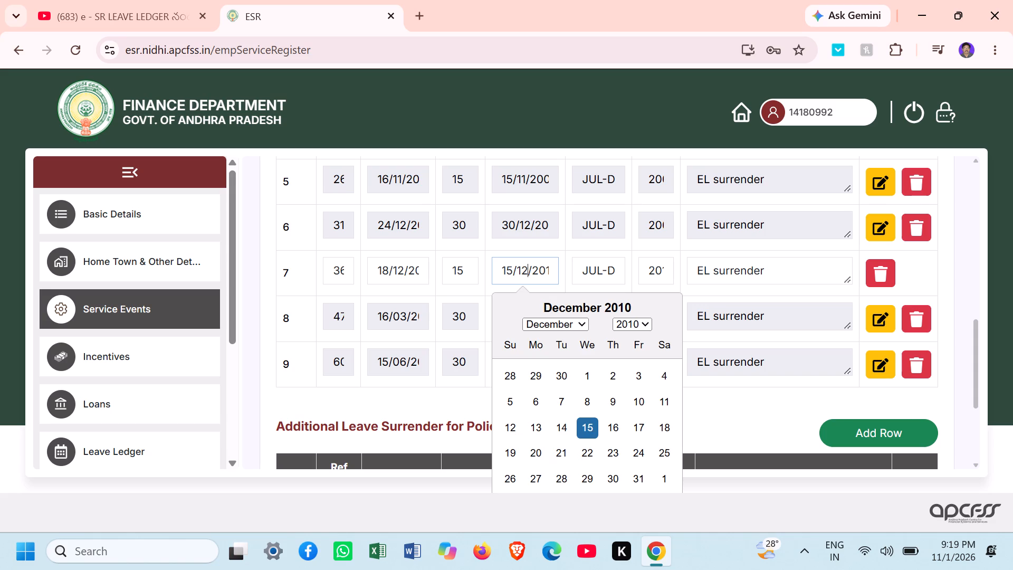
left_click(758, 406)
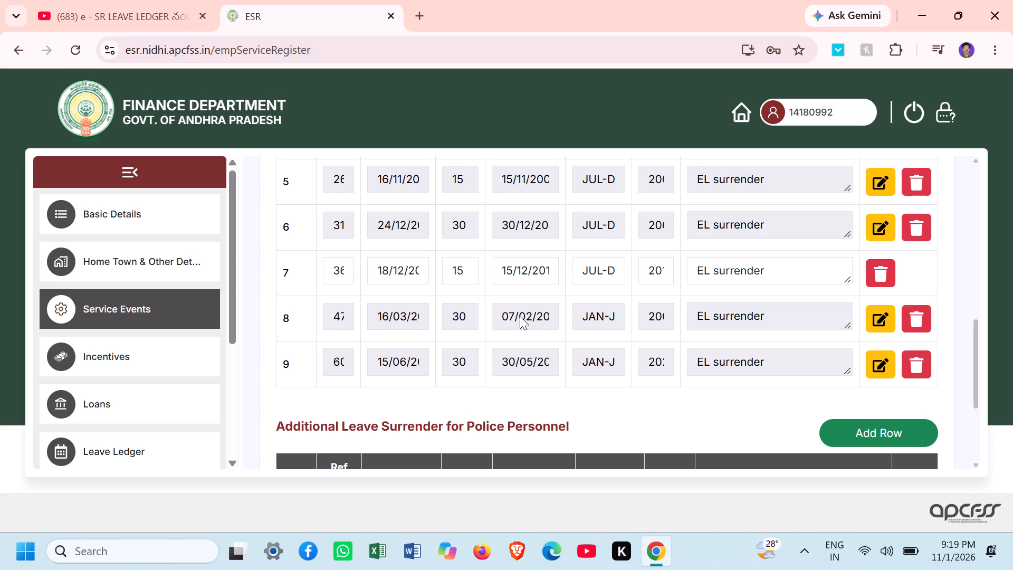
Open rows 8 and 9 of the Surrender Of EL table for editing and set row 8's Date Of Surrender to 30/01/2013.
left_click(884, 326)
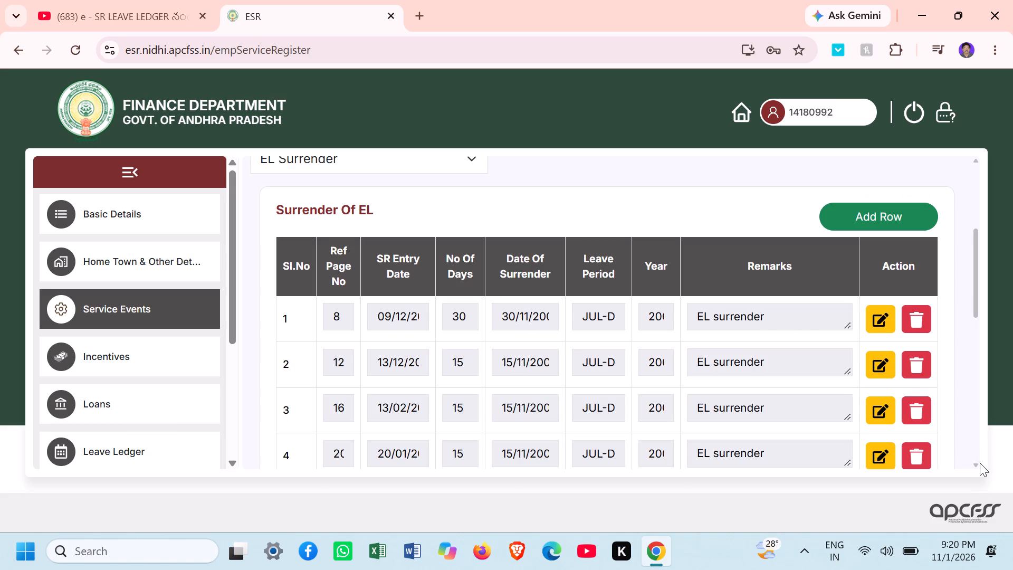
double_click(973, 461)
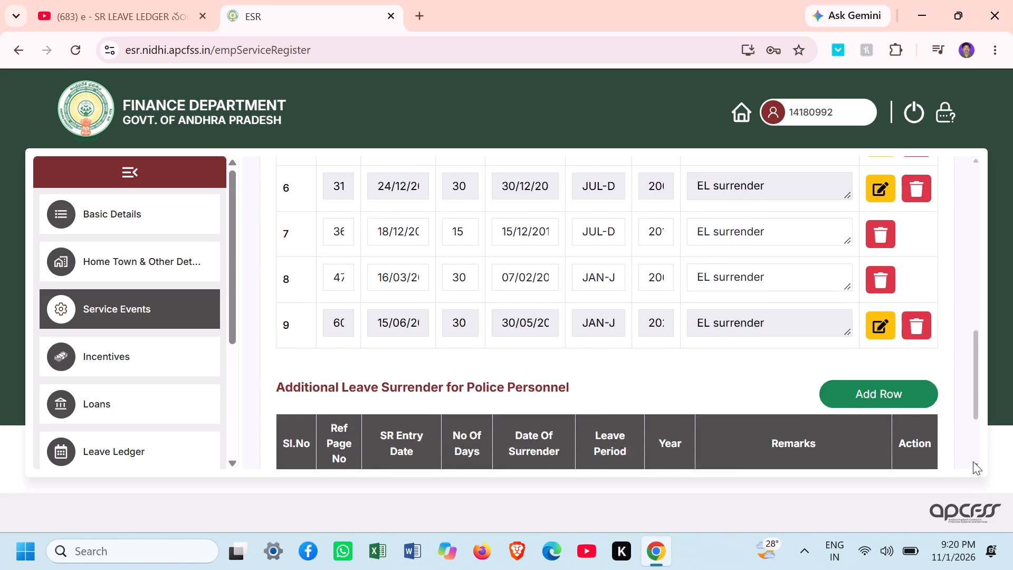
left_click(878, 275)
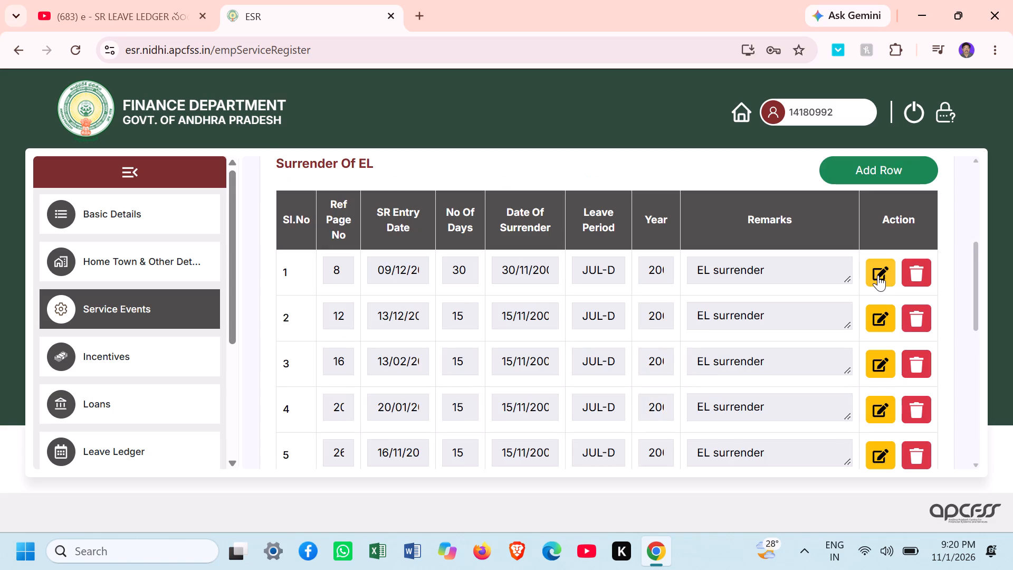
left_click(974, 469)
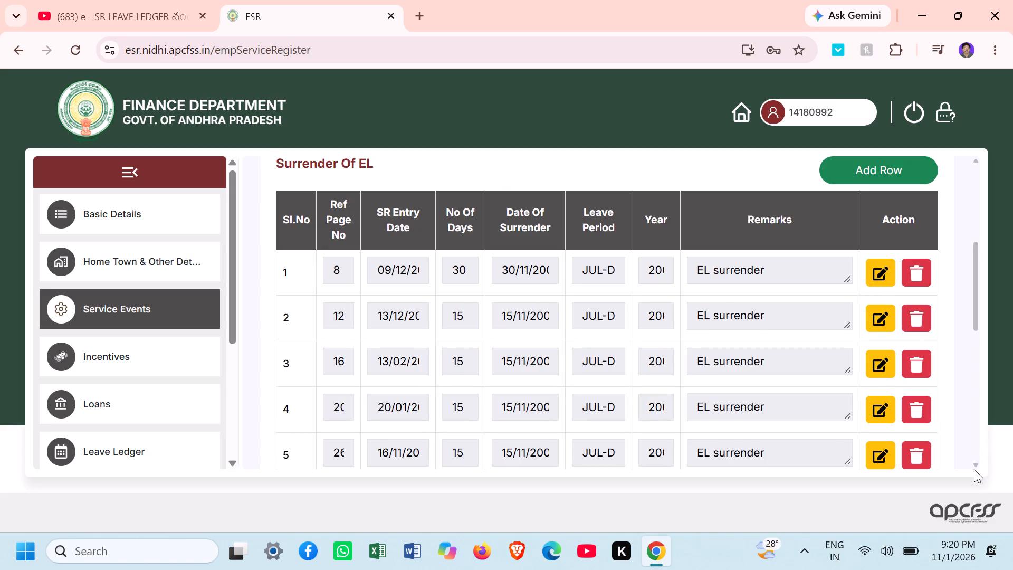
left_click(973, 467)
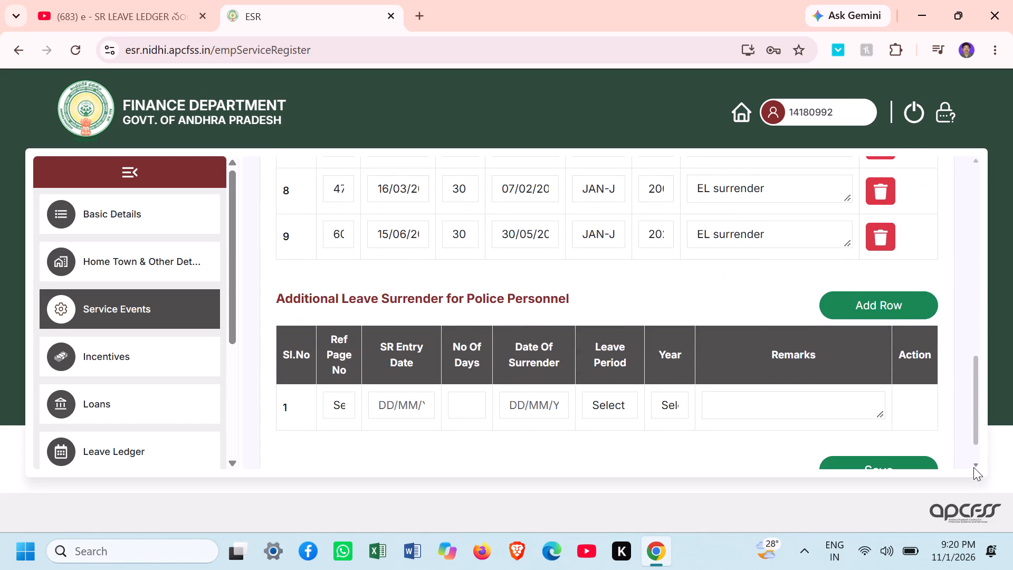
left_click(973, 258)
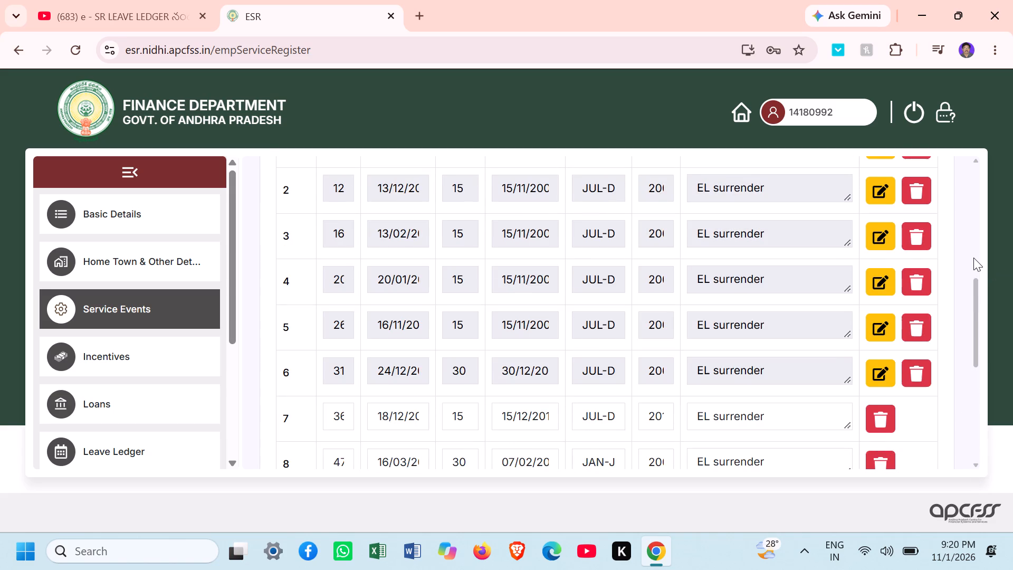
left_click(976, 462)
triple_click(976, 462)
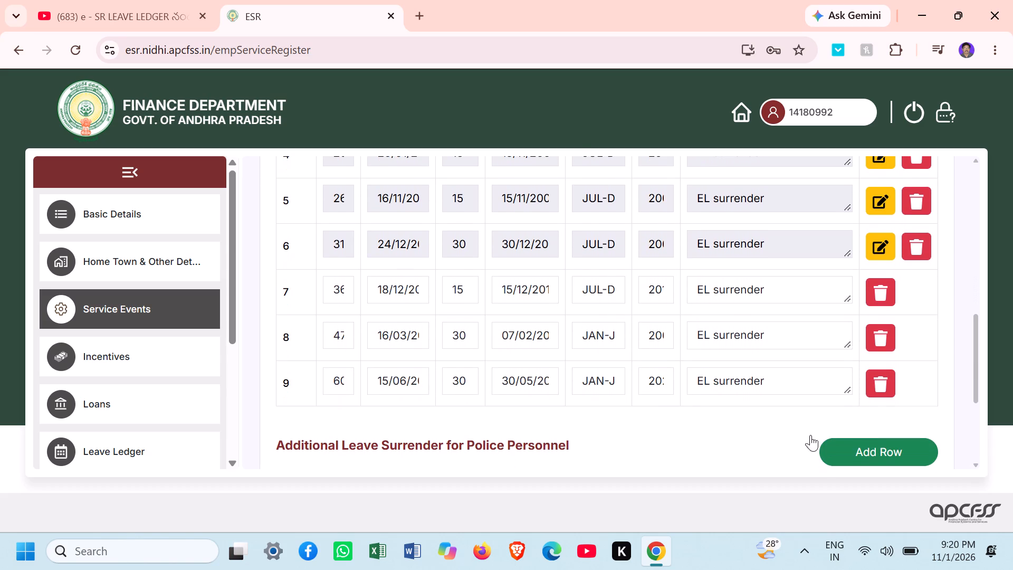
left_click(534, 340)
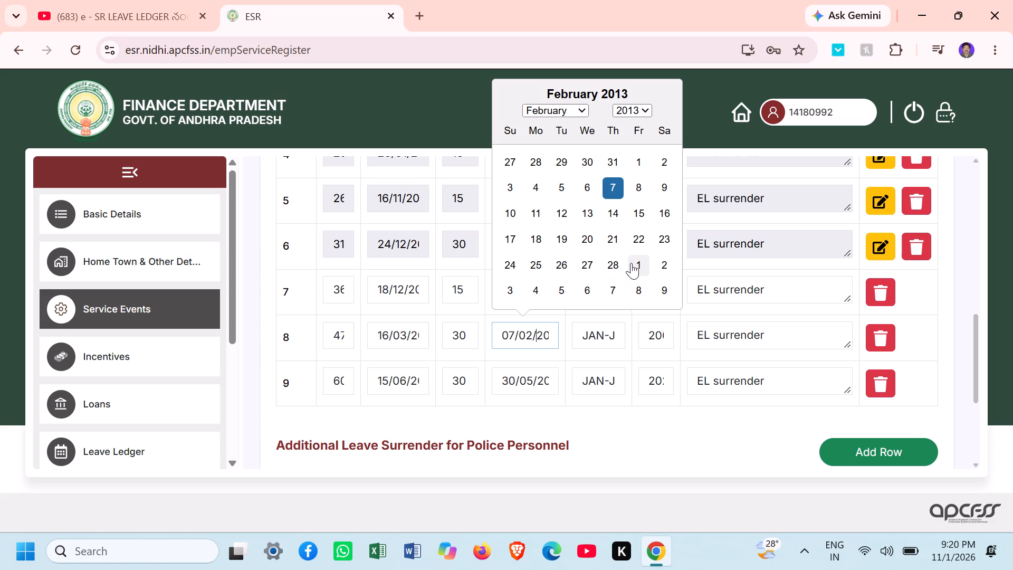
left_click(585, 112)
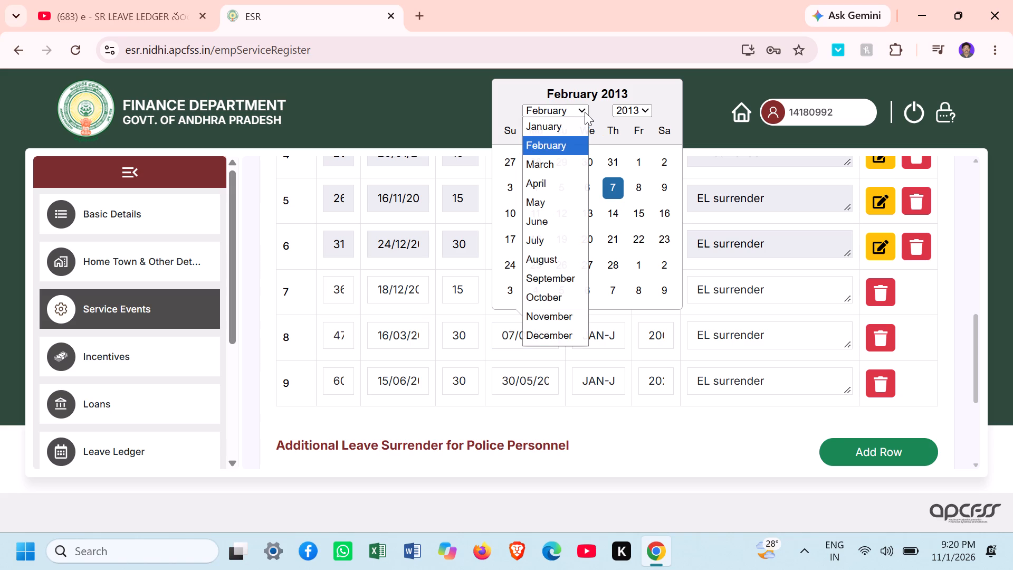
left_click(567, 125)
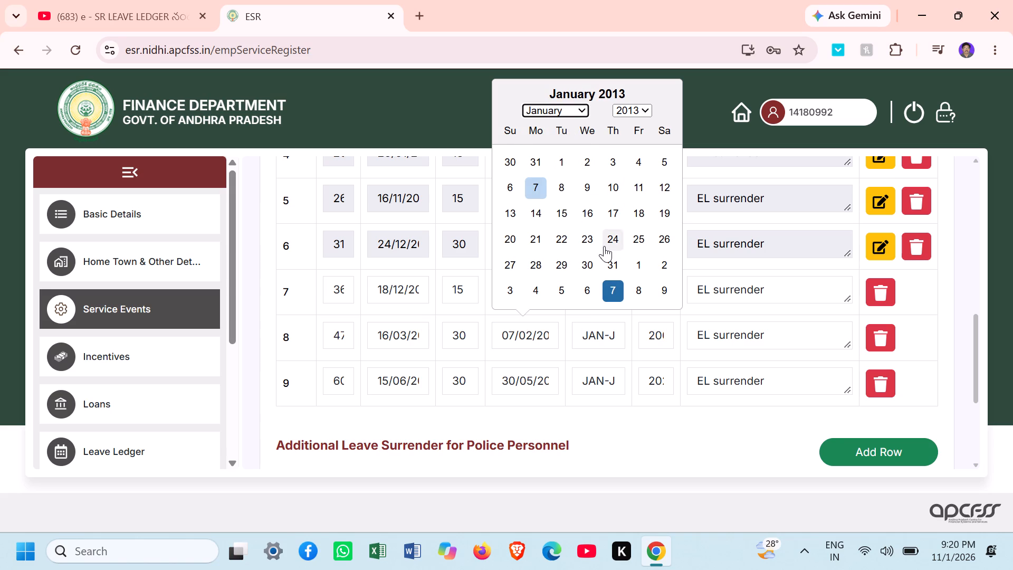
left_click(591, 262)
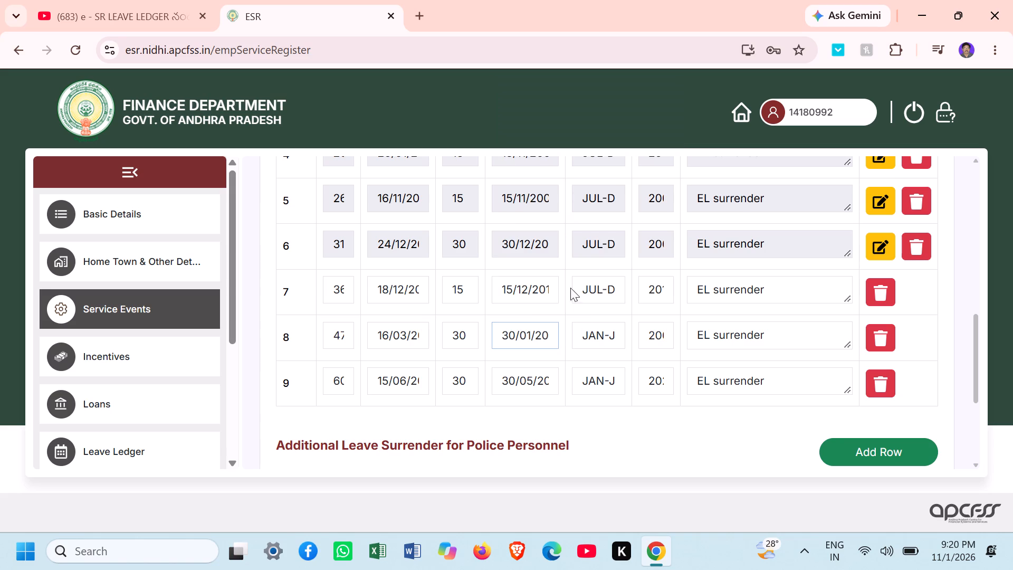
Check the full Date Of Surrender, including the year, in rows 8 and 9 of the Surrender Of EL table.
left_click(537, 336)
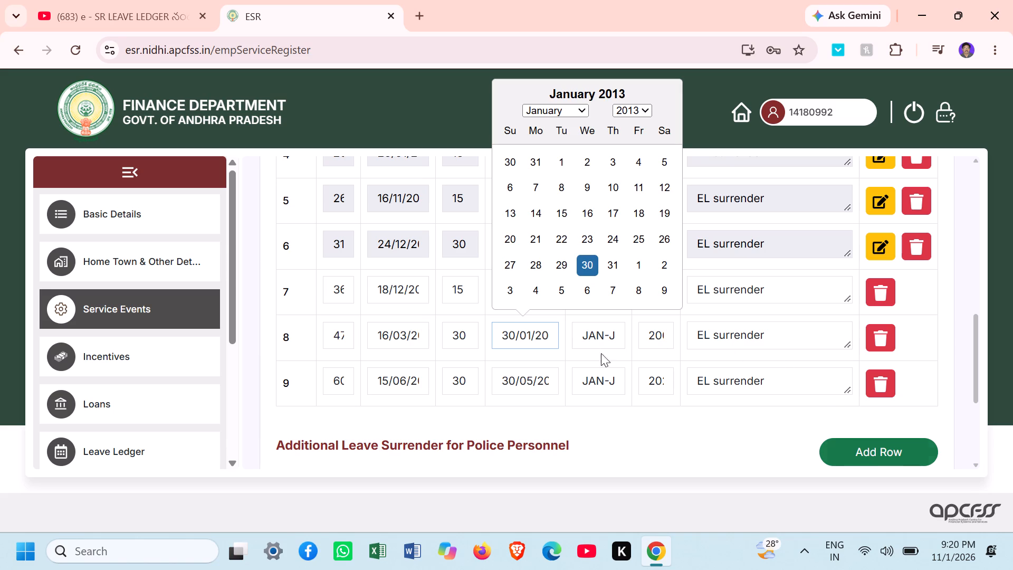
left_click(543, 379)
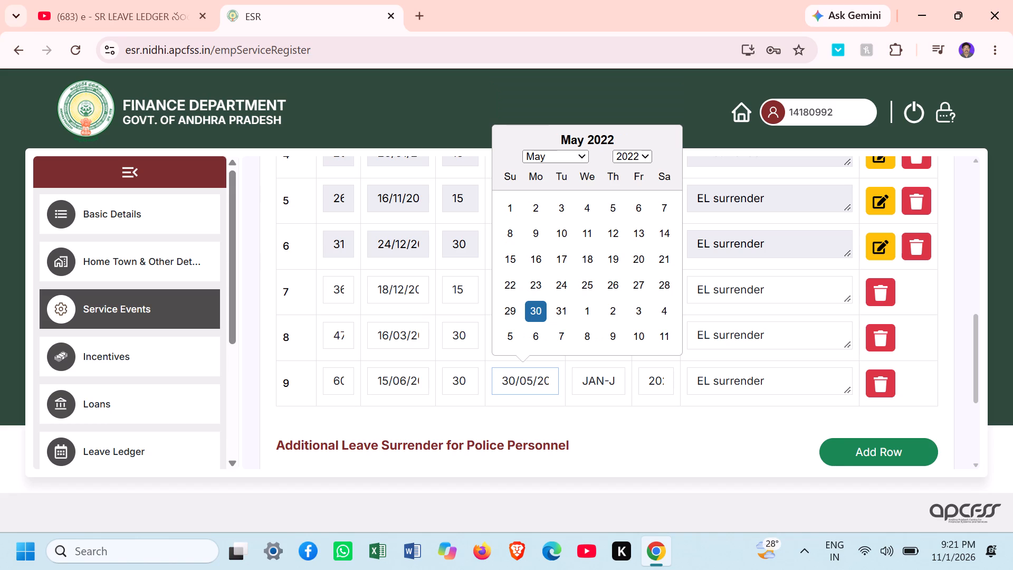
left_click(539, 381)
left_click(695, 436)
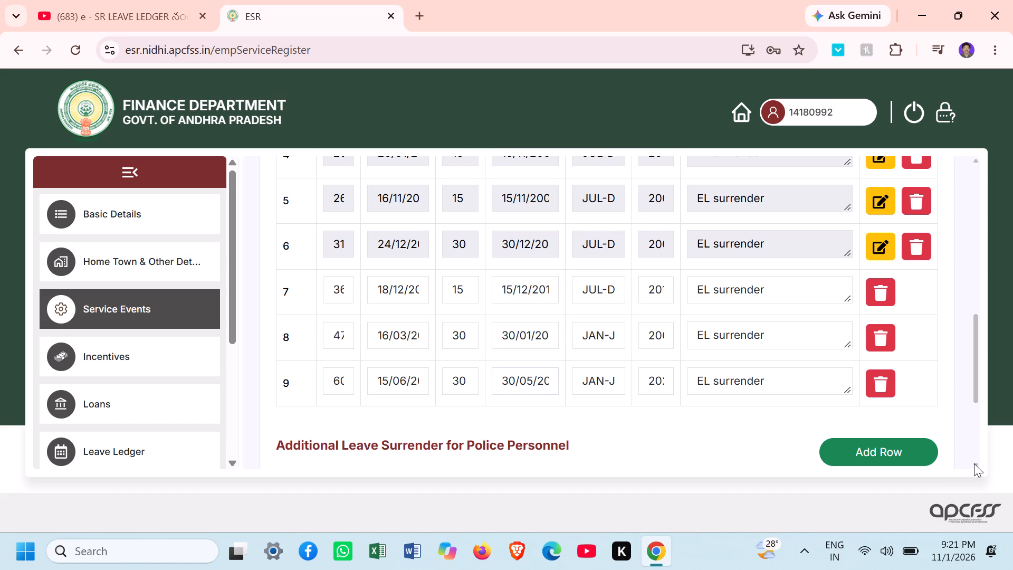
Save the edited leave surrender entries.
triple_click(974, 463)
triple_click(974, 463)
double_click(974, 463)
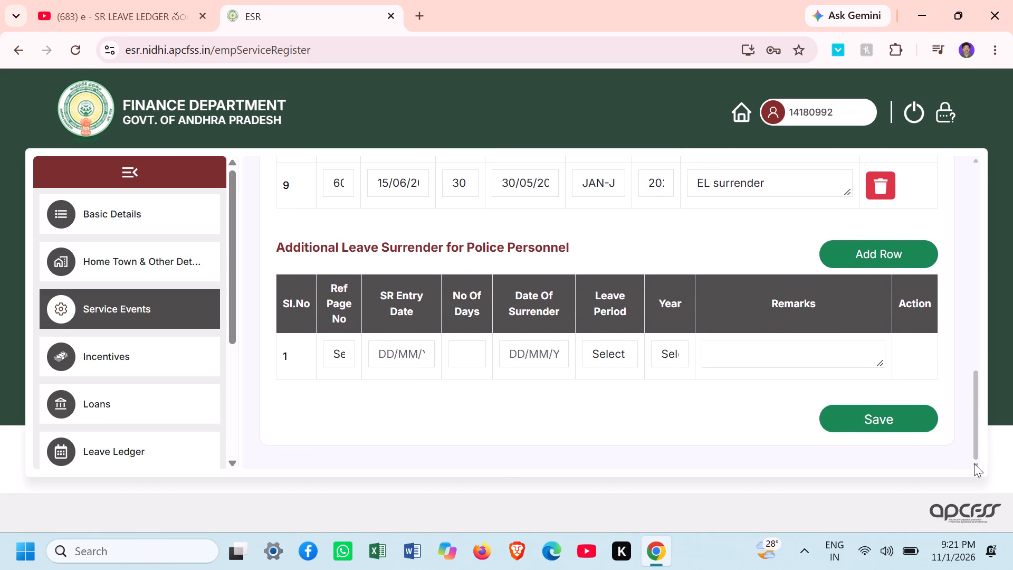
left_click(883, 424)
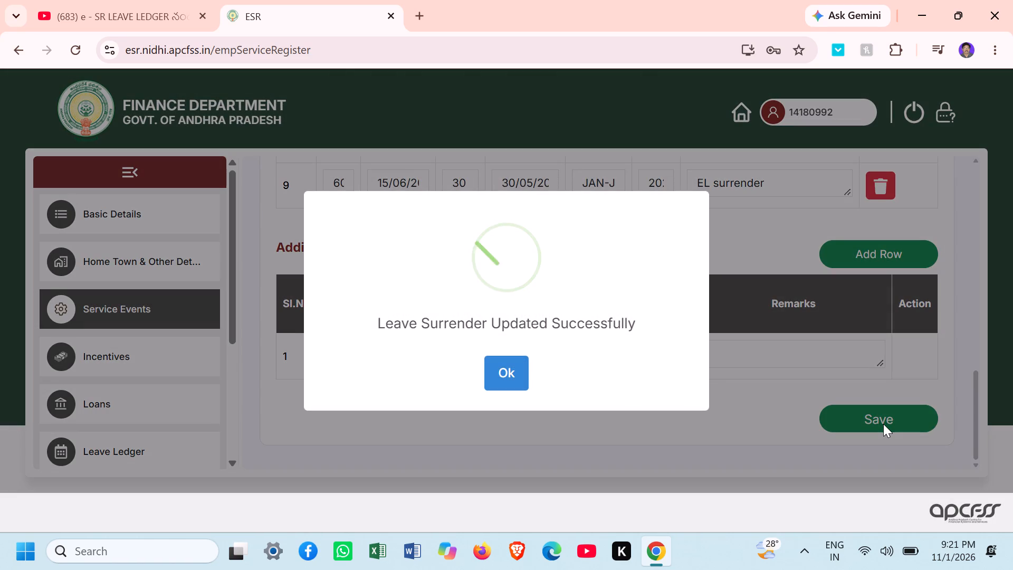
left_click(523, 374)
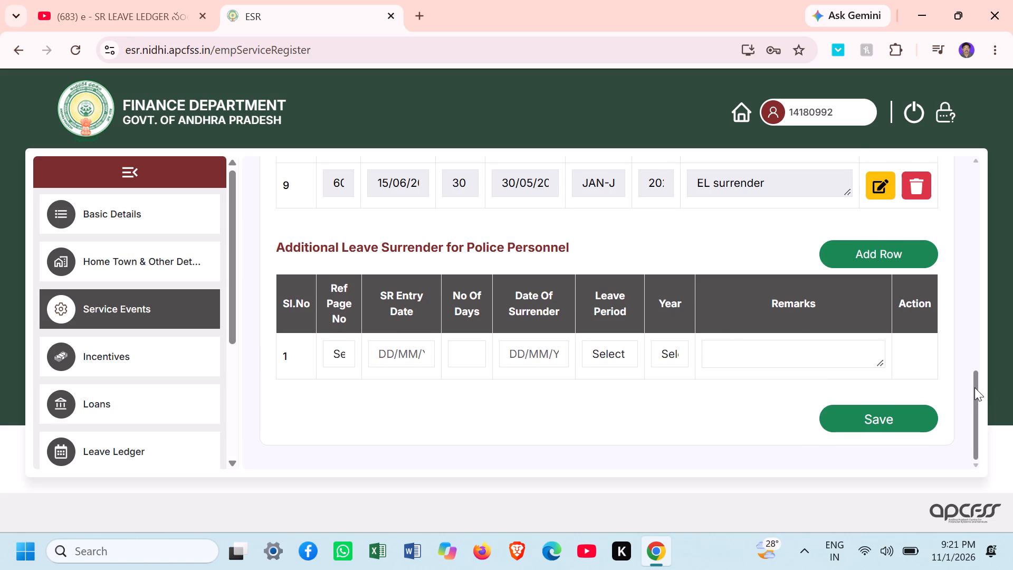
Review the saved dates, leave periods and years in rows 1 to 9 of the Surrender Of EL table.
left_click_drag(974, 387, 978, 275)
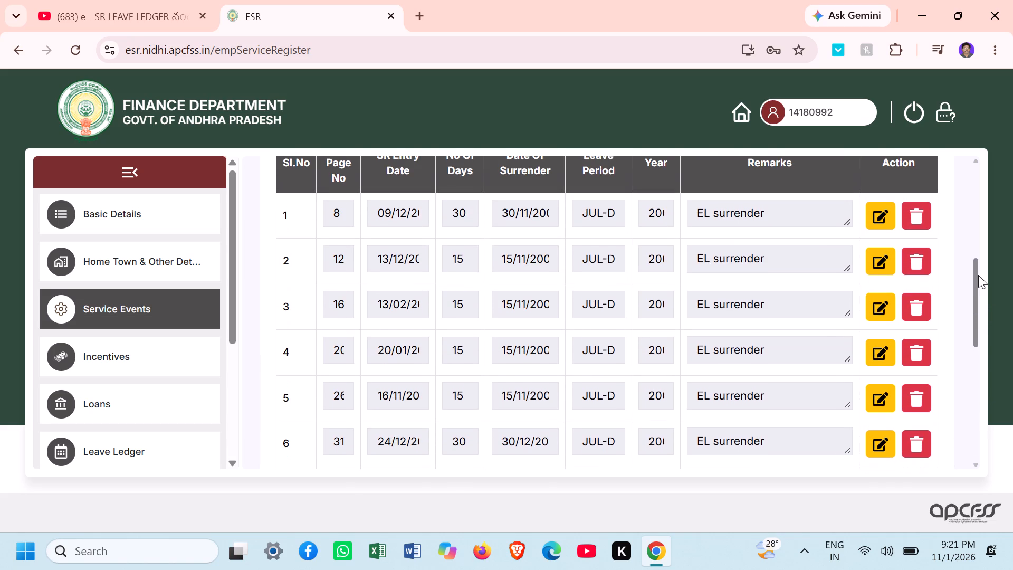
left_click_drag(978, 275, 977, 272)
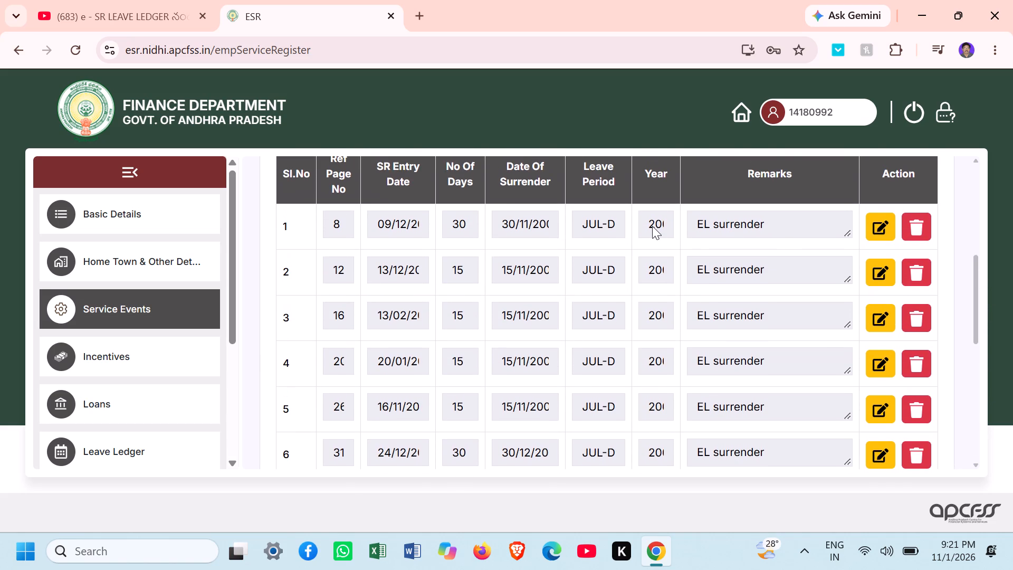
left_click(648, 221)
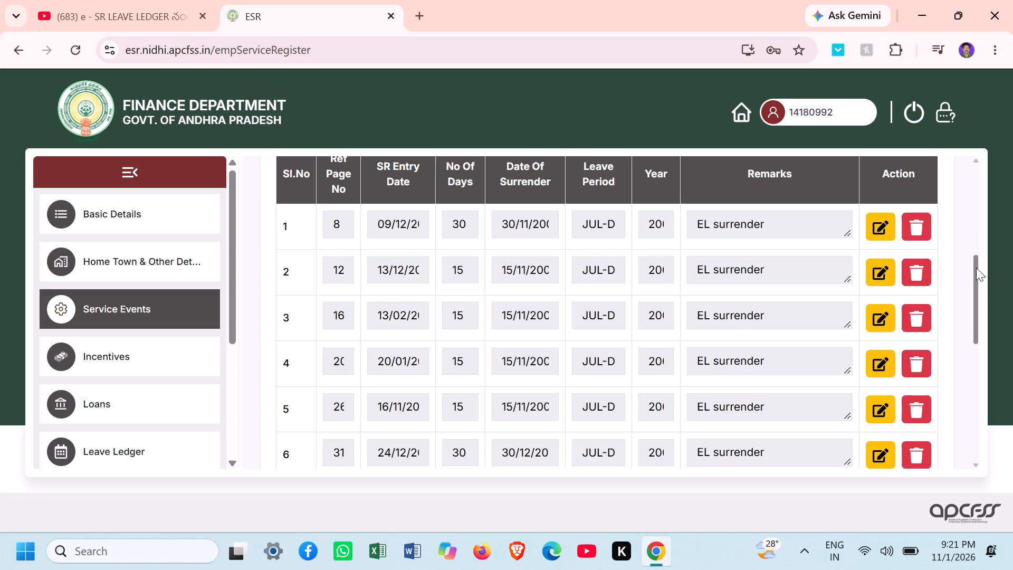
left_click_drag(976, 266, 970, 251)
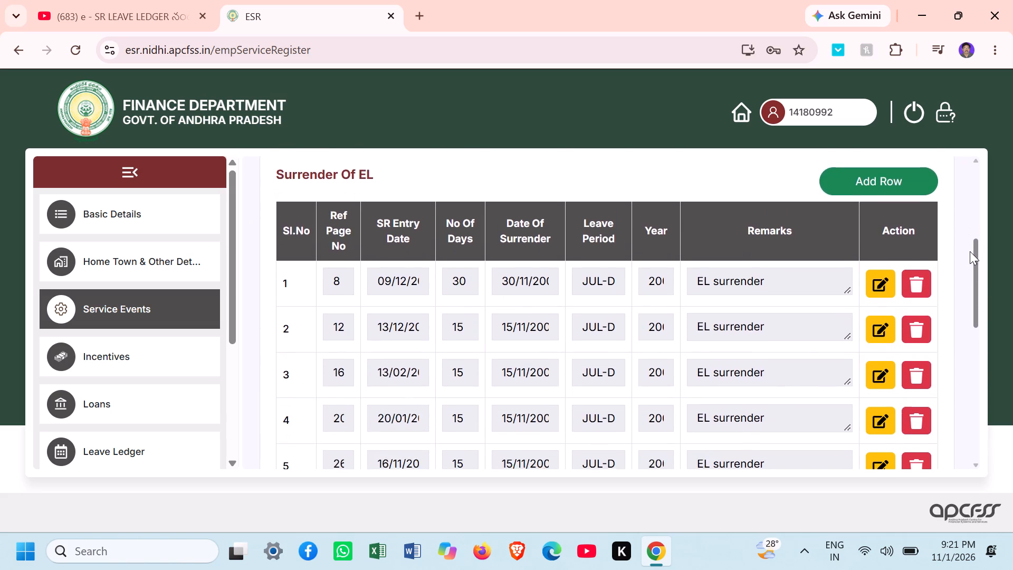
left_click_drag(970, 251, 976, 332)
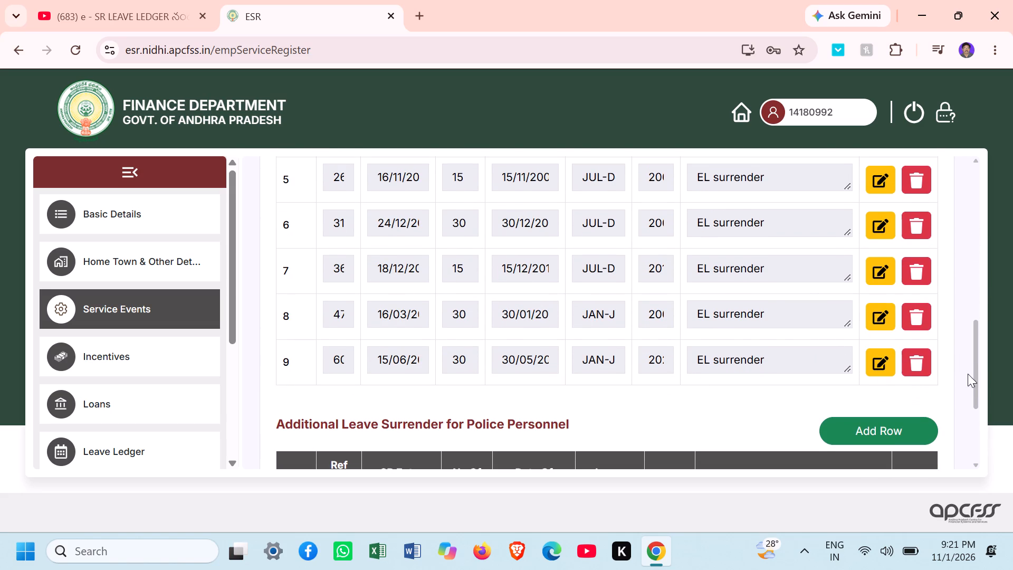
Open the Leave Ledger section and display the EL ledger.
left_click(152, 440)
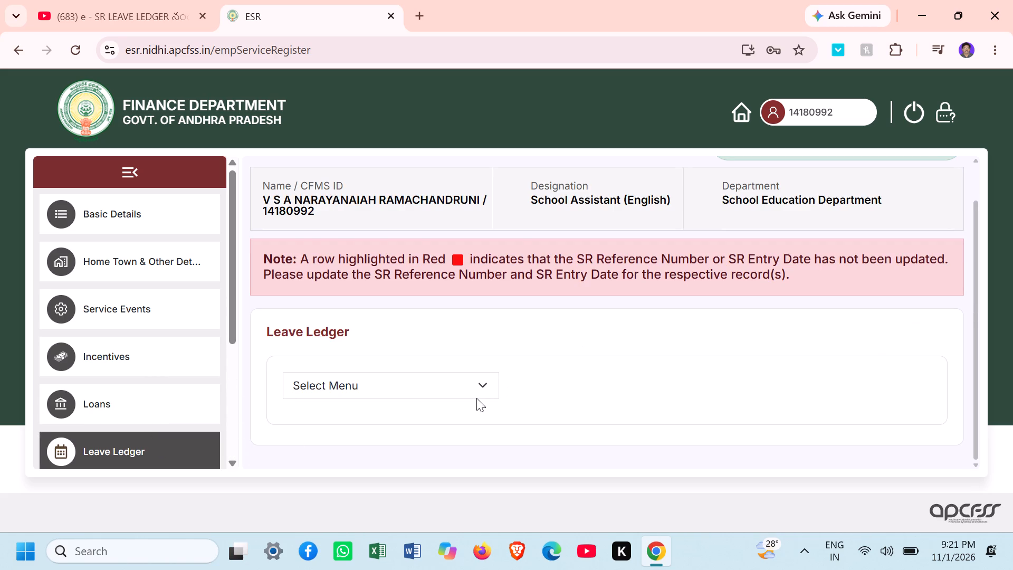
left_click(476, 392)
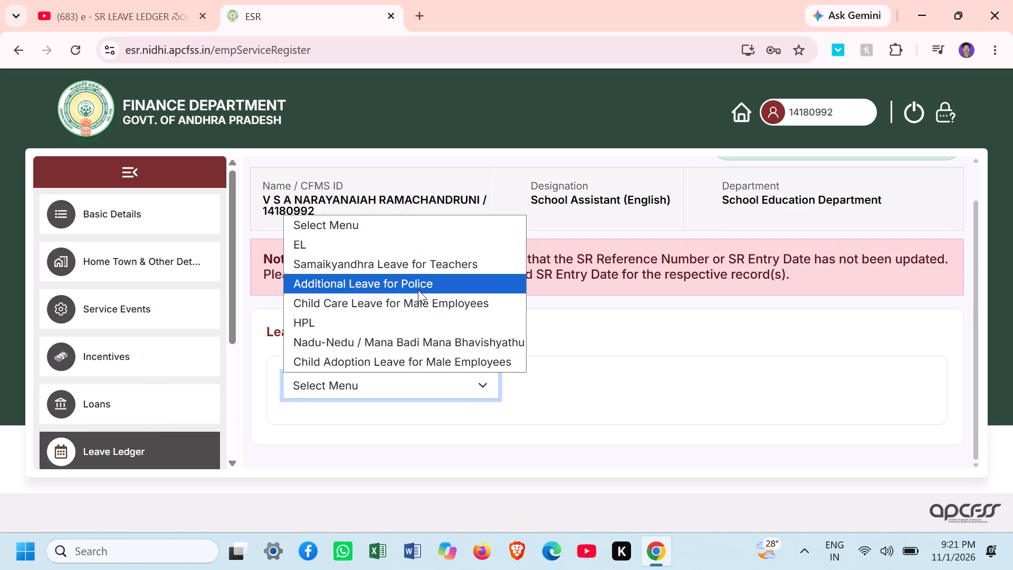
left_click(410, 244)
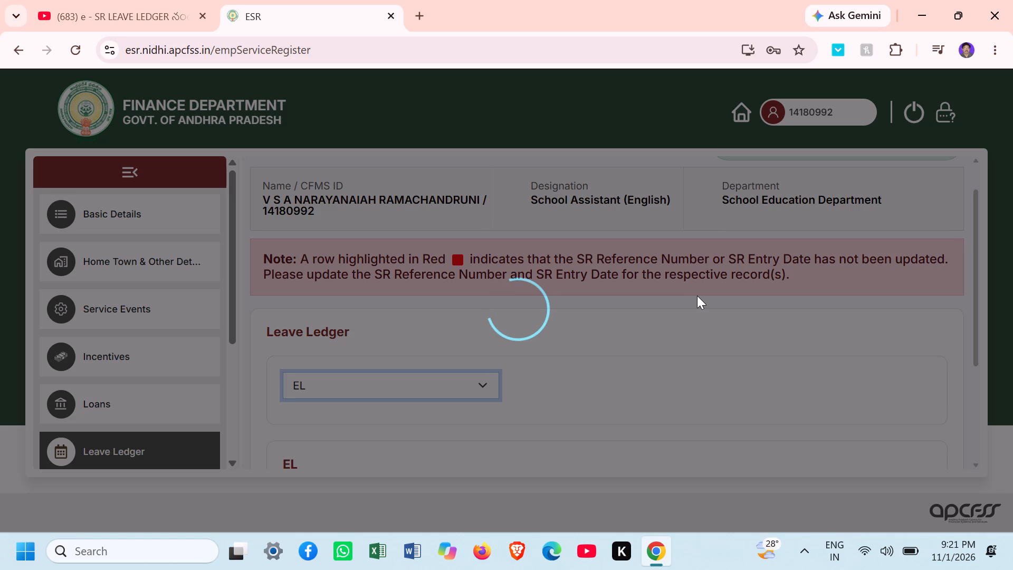
Examine the EL ledger's first entries across all columns, from SR Entry Date through Leaves at Credit, Leaves Earned, Leaves Availed and Balance.
left_click_drag(976, 238, 982, 312)
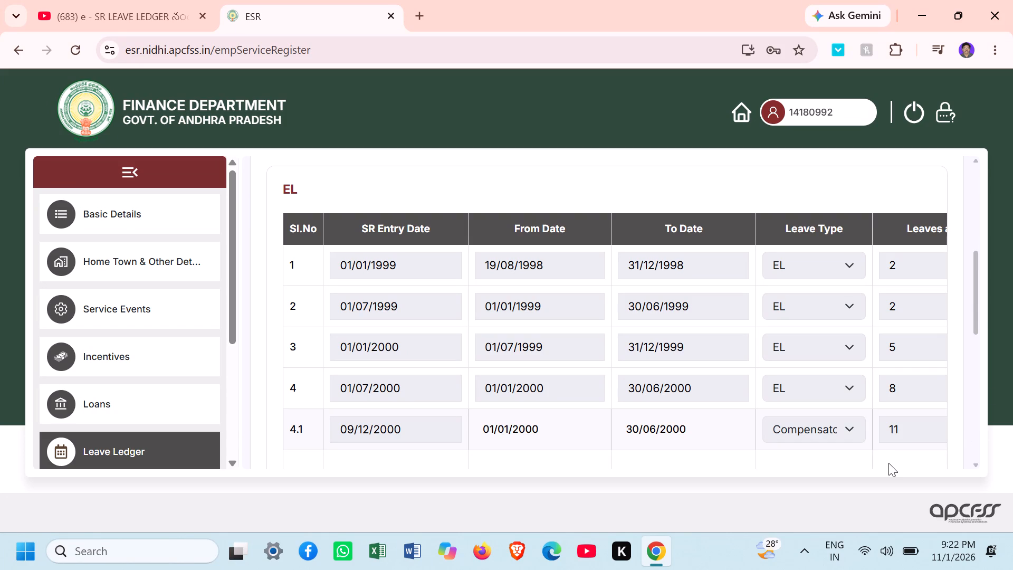
left_click(699, 304)
key("Right")
key("Right")
key("Right")
key("Right")
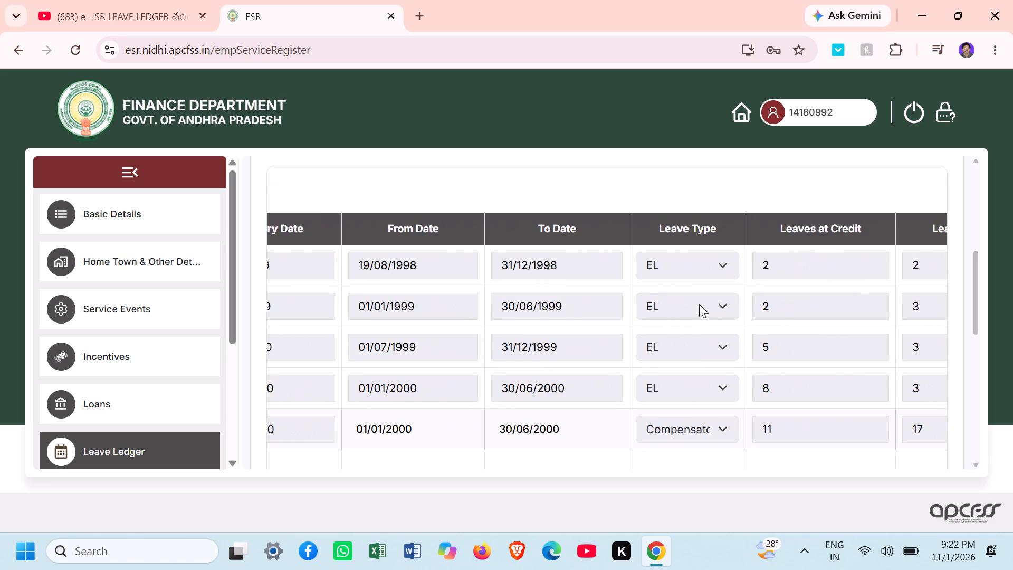
key("Right")
key("Right")
key("Right")
key("Right")
key("Right")
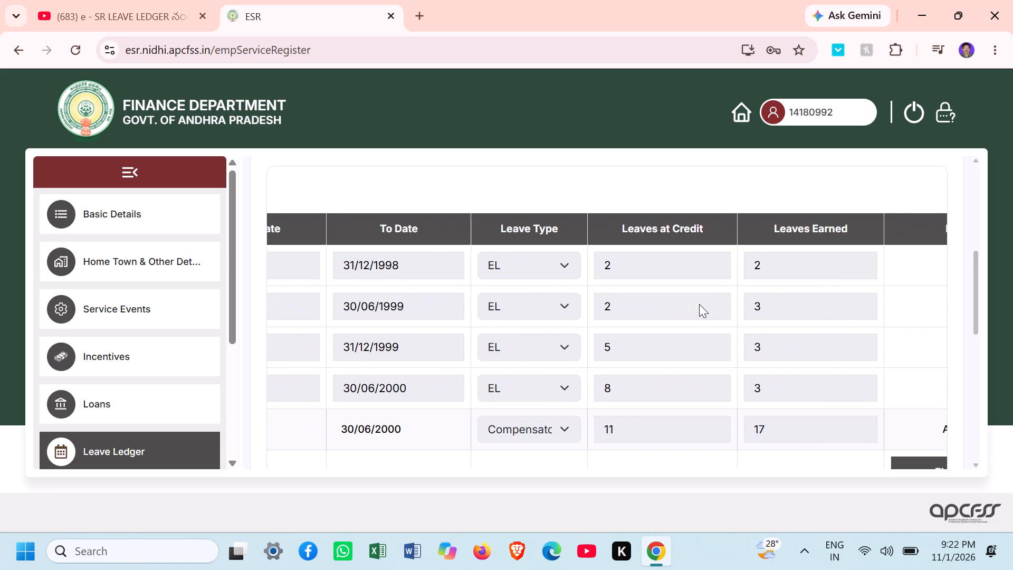
key("Right")
key("Right")
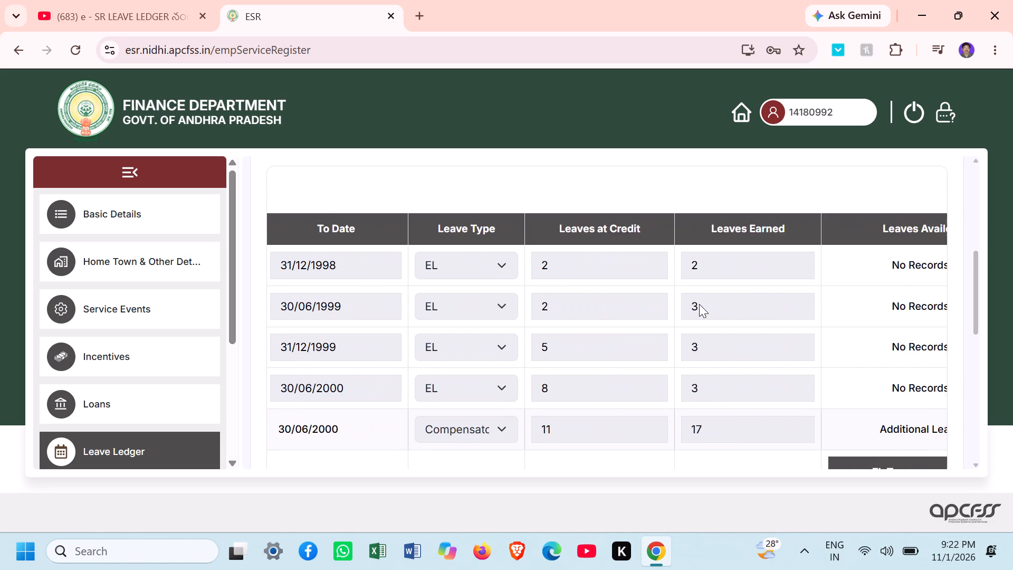
key("Right")
key("Right")
key("Right")
key("Right")
key("Right")
key("Right")
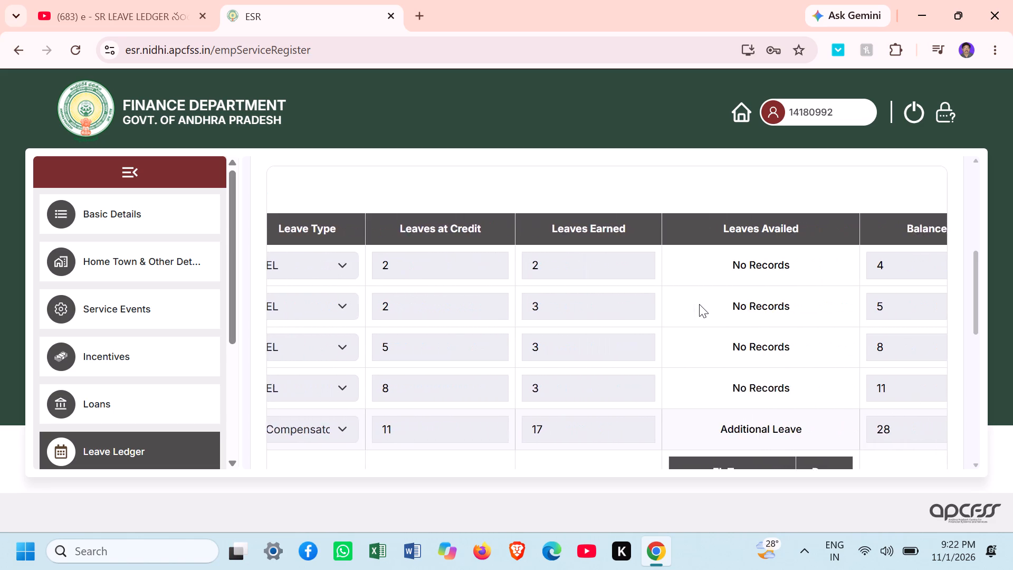
key("Right")
key("Right")
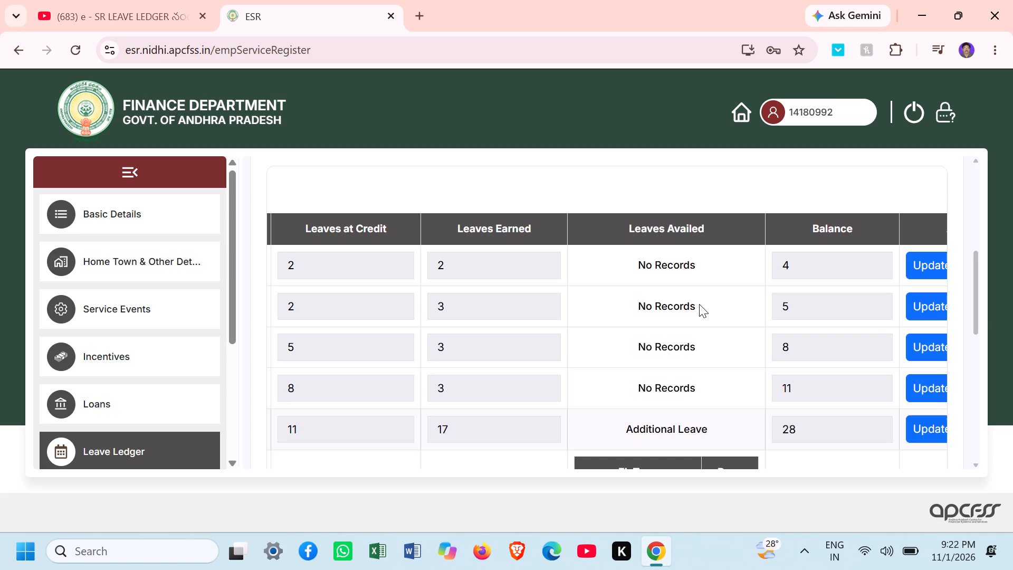
Recheck the first EL ledger rows from the entry and period dates through Leaves at Credit, Leaves Earned, Leaves Availed and Balance.
key("Left")
key("Left")
key("Left")
key("Left")
key("Left")
key("Left")
key("Left")
key("Left")
key("Left")
key("Left")
key("Left")
key("Left")
key("Left")
key("Left")
key("Left")
key("Left")
key("Left")
key("Left")
key("Left")
key("Left")
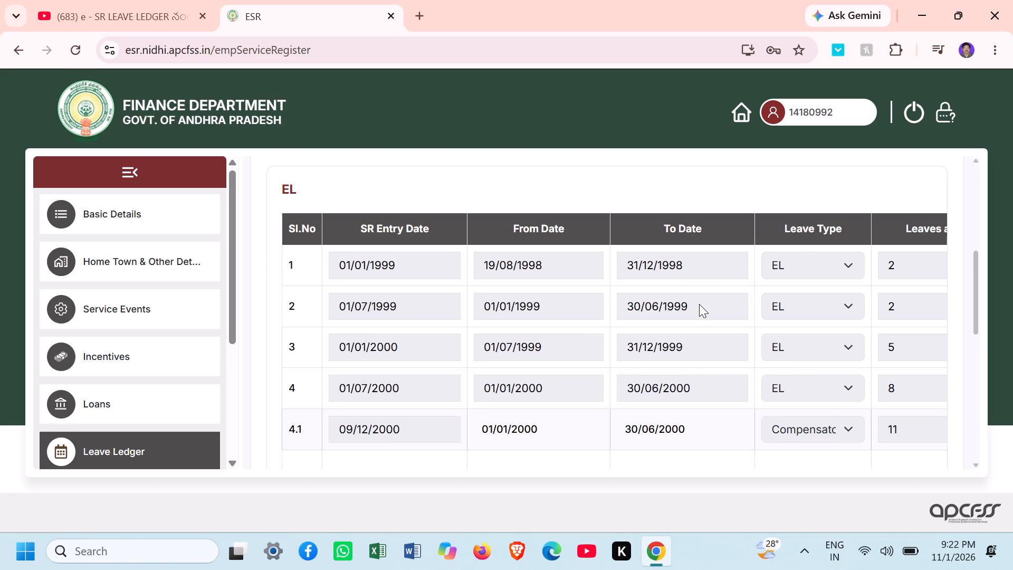
key("Right")
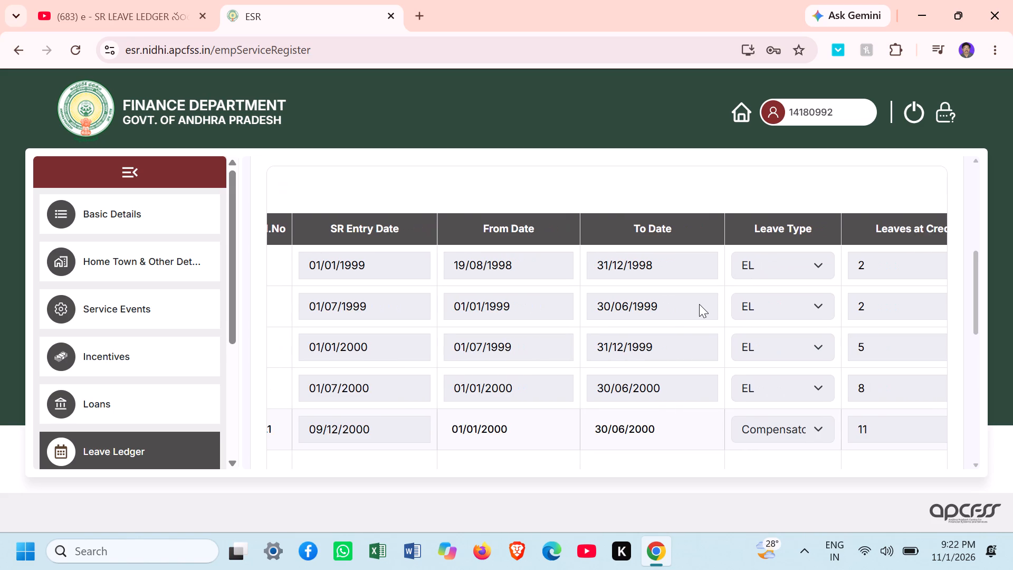
key("Right")
key("Right")
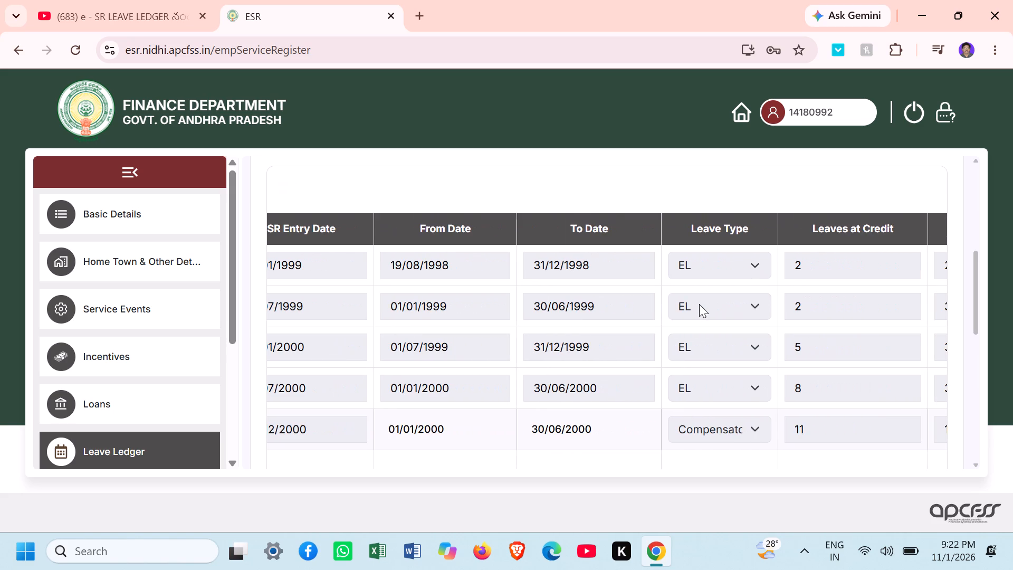
key("Right")
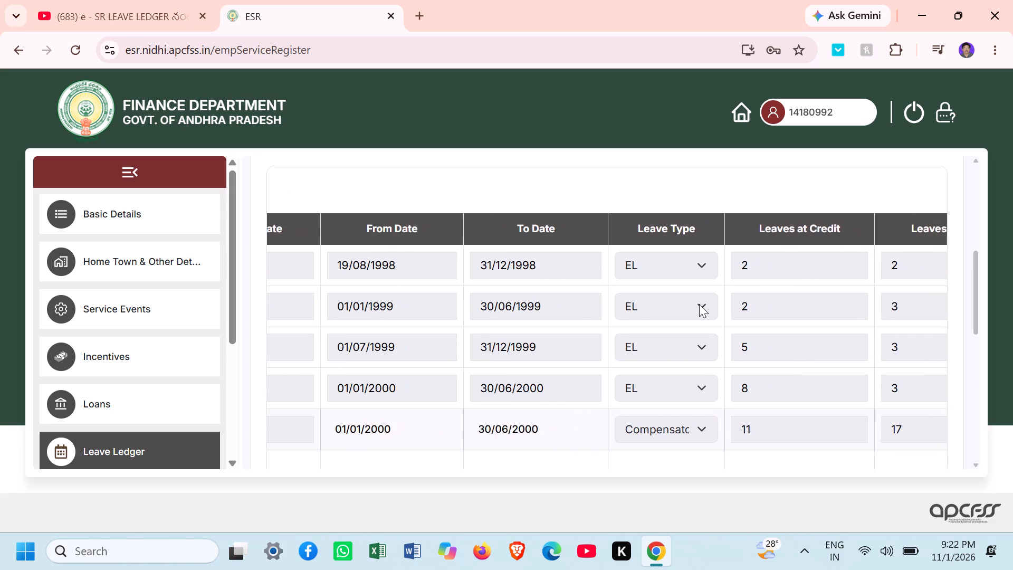
key("Right")
key("Right")
key("Right")
key("Right")
key("Right")
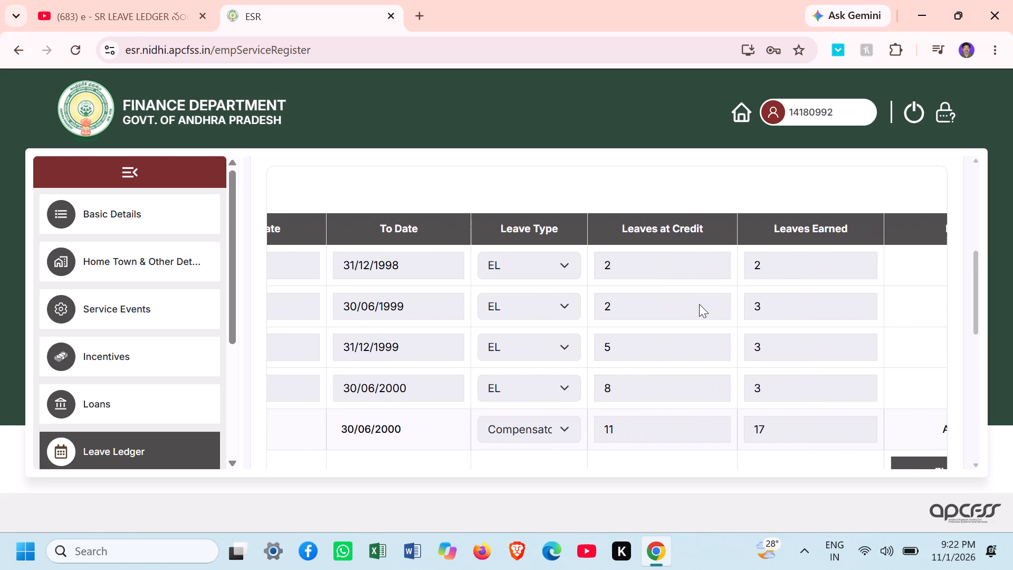
key("Right")
key("Right")
key("Right")
key("Right")
key("Right")
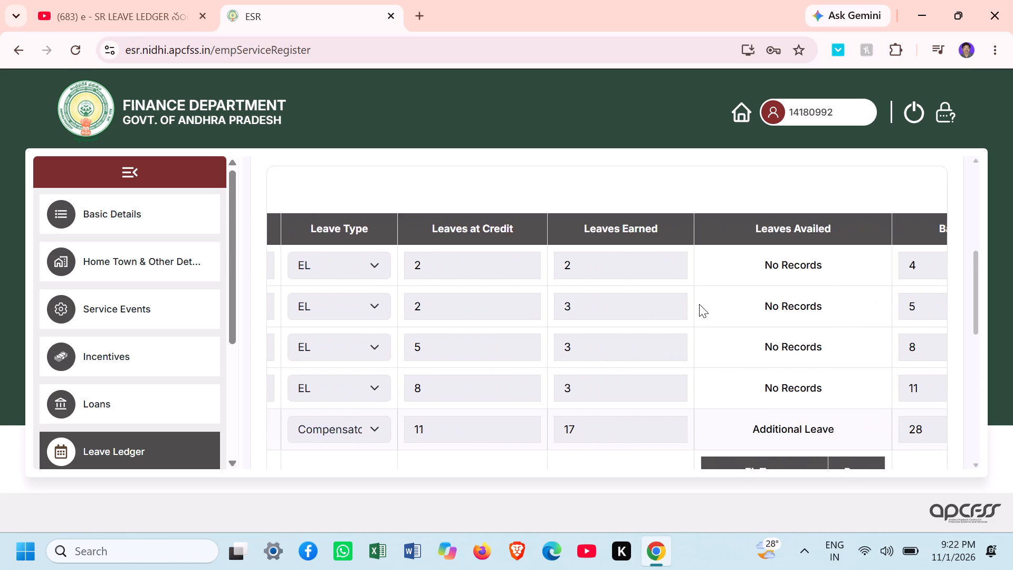
key("Right")
key("Right")
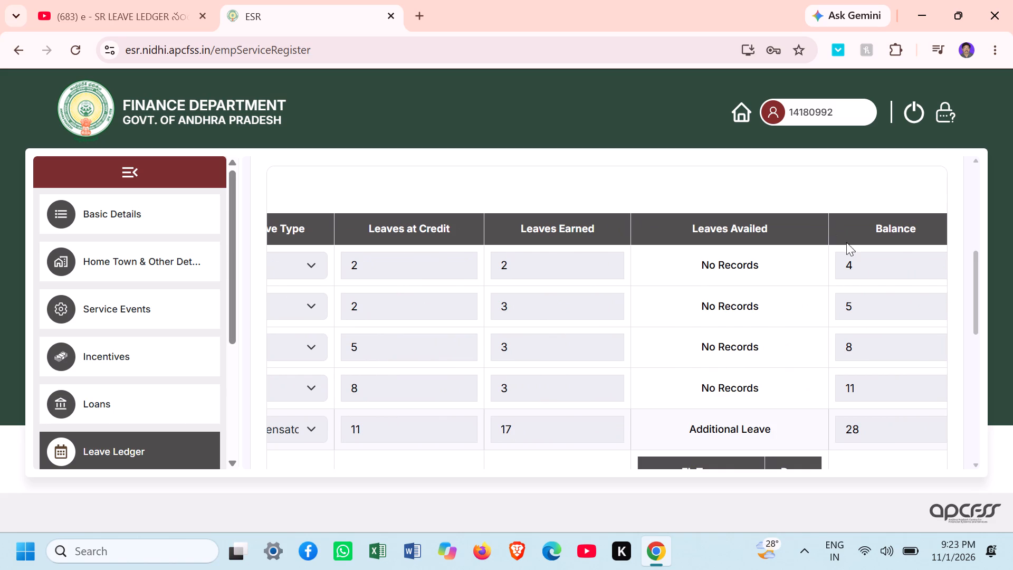
key("Right")
key("Right")
key("Right")
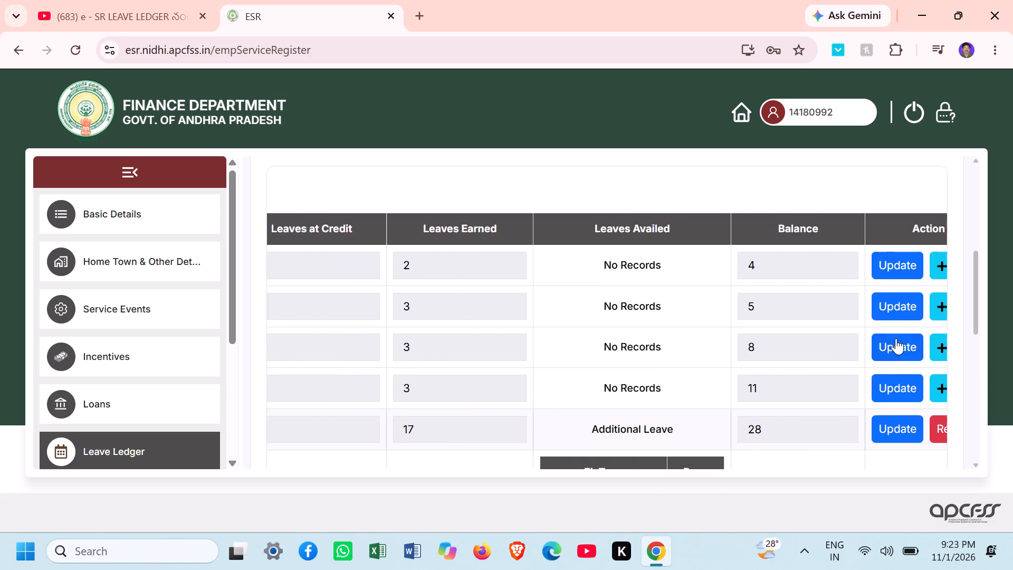
Open the first EL ledger row for updating and set its Leaves at Credit to 0.
left_click(867, 268)
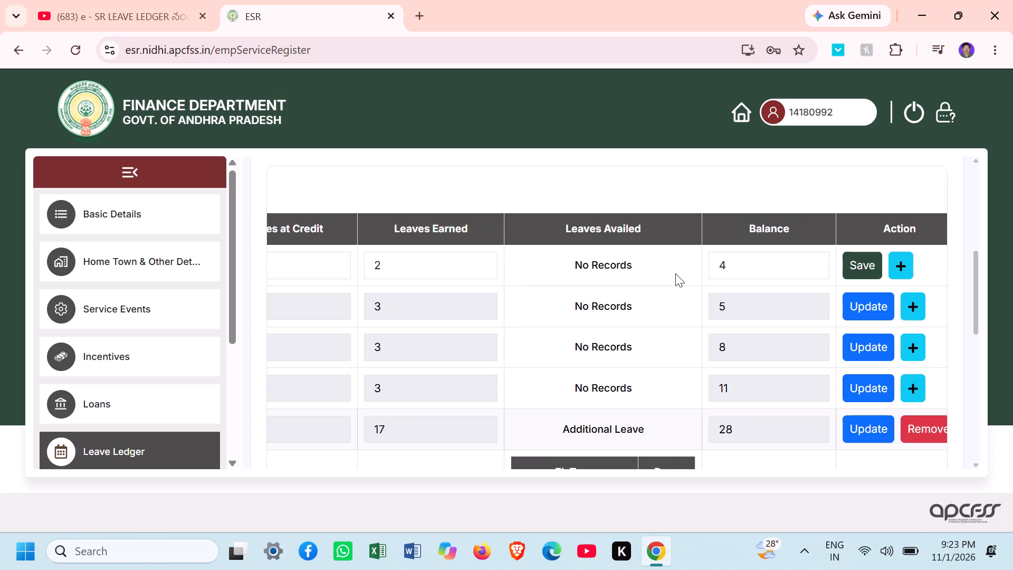
left_click(658, 270)
key("Left")
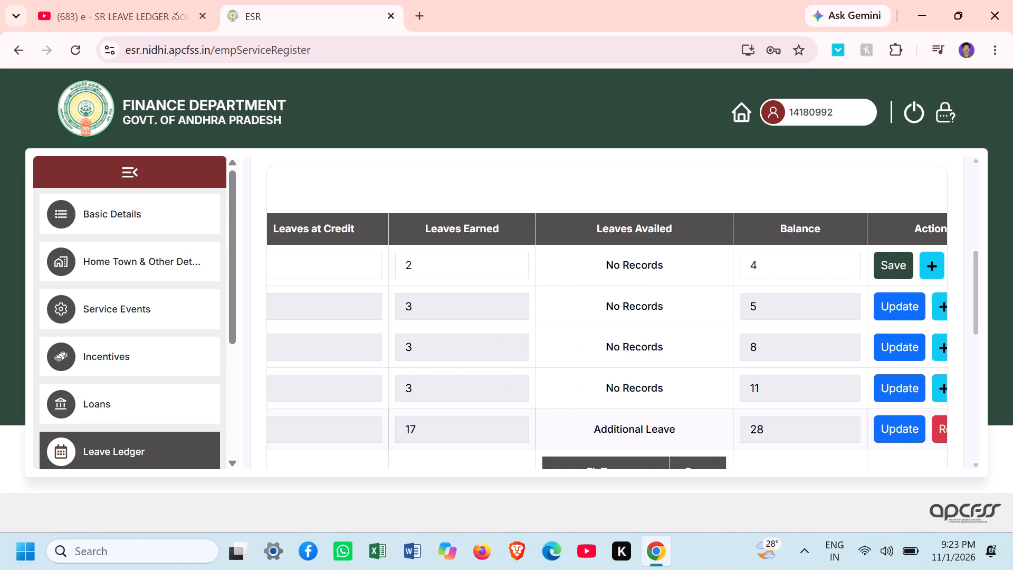
key("Left")
key("Left")
key("Left")
key("Left")
key("Left")
key("Left")
key("Left")
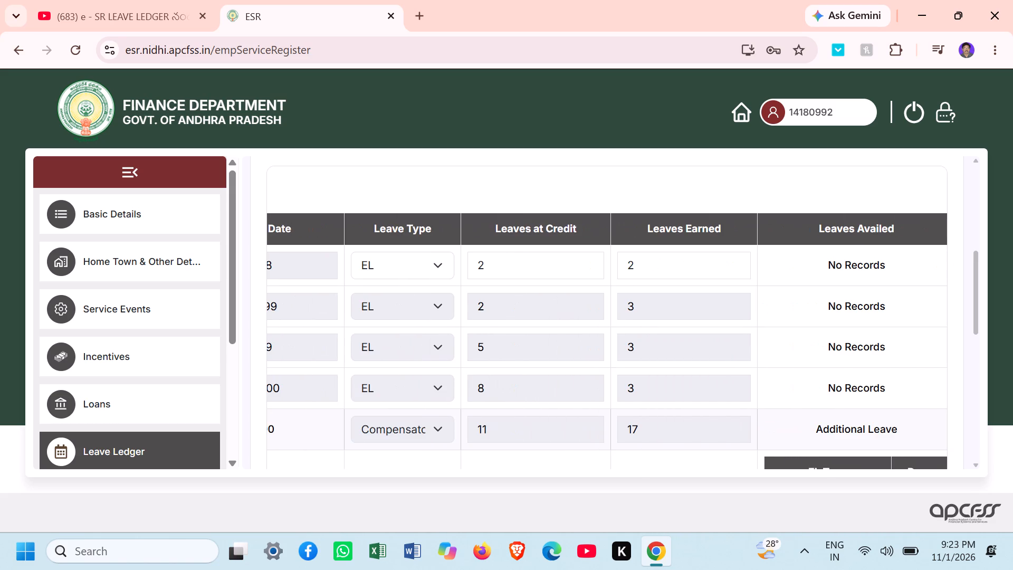
key("Left")
key("Left")
key("Left")
key("Left")
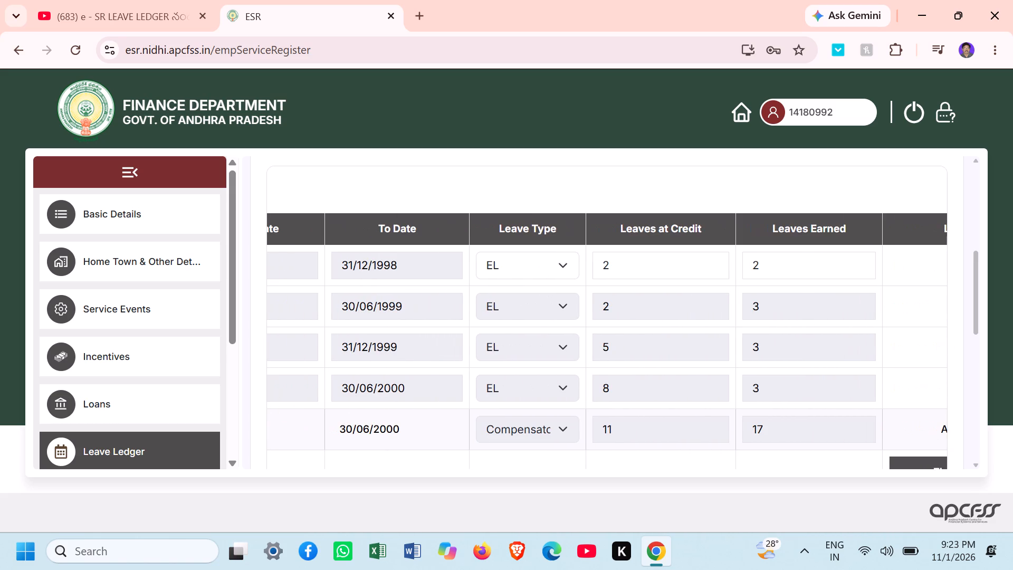
left_click(627, 266)
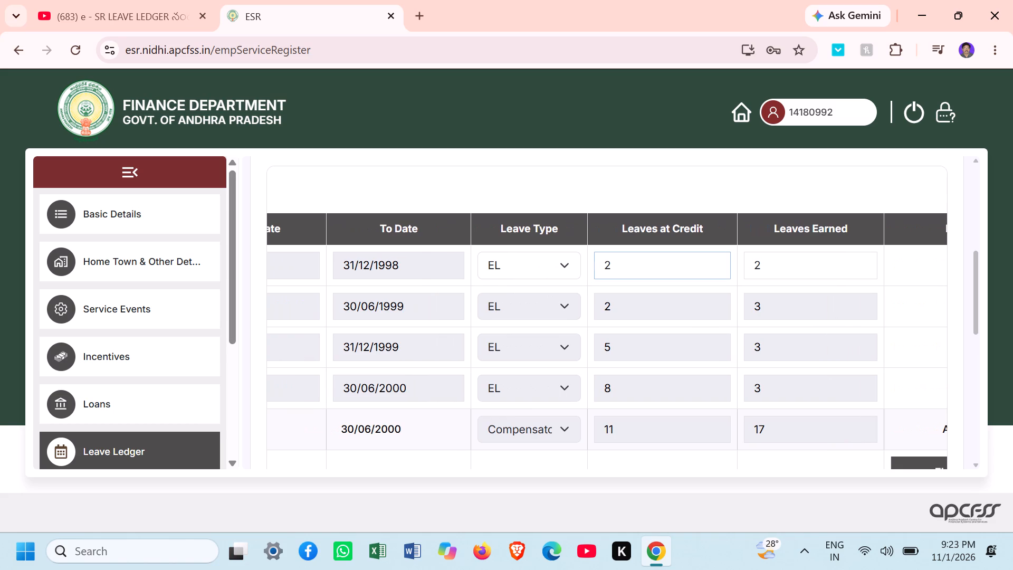
key("BackSpace")
key("0")
Save the updated first row of the EL ledger and dismiss the resulting message.
left_click(438, 264)
key("Right")
key("Right")
key("Right")
key("Right")
key("Right")
key("Right")
key("Right")
key("Right")
key("Right")
key("Right")
key("Right")
key("Right")
key("Right")
key("Right")
key("Right")
key("Right")
key("Right")
key("Right")
key("Right")
key("Right")
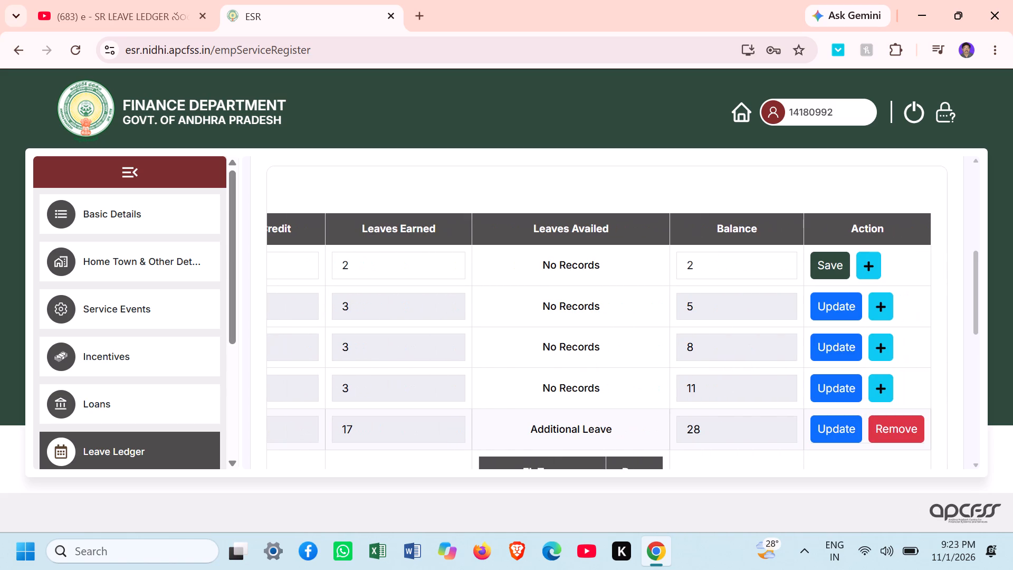
left_click(826, 265)
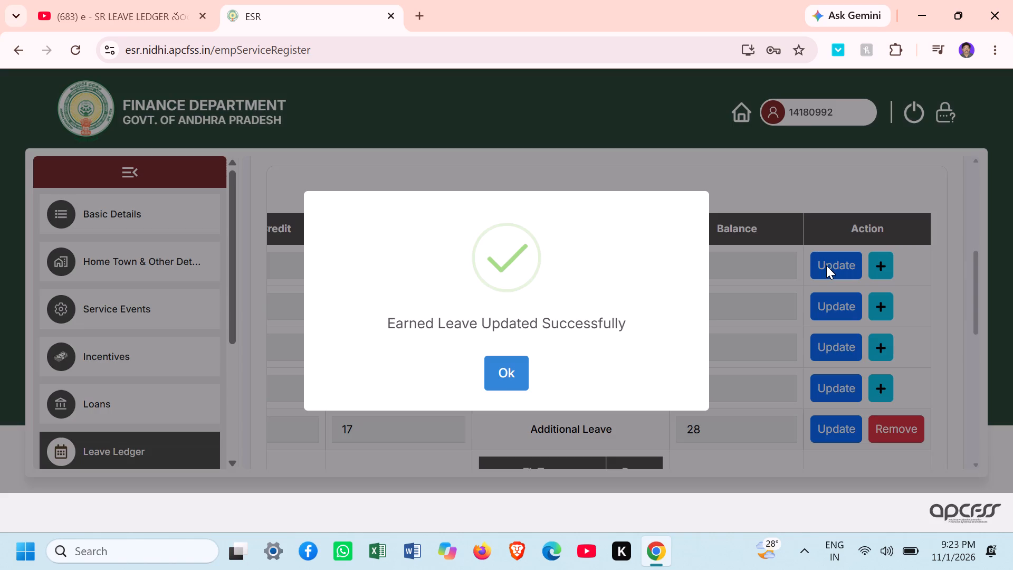
left_click(510, 373)
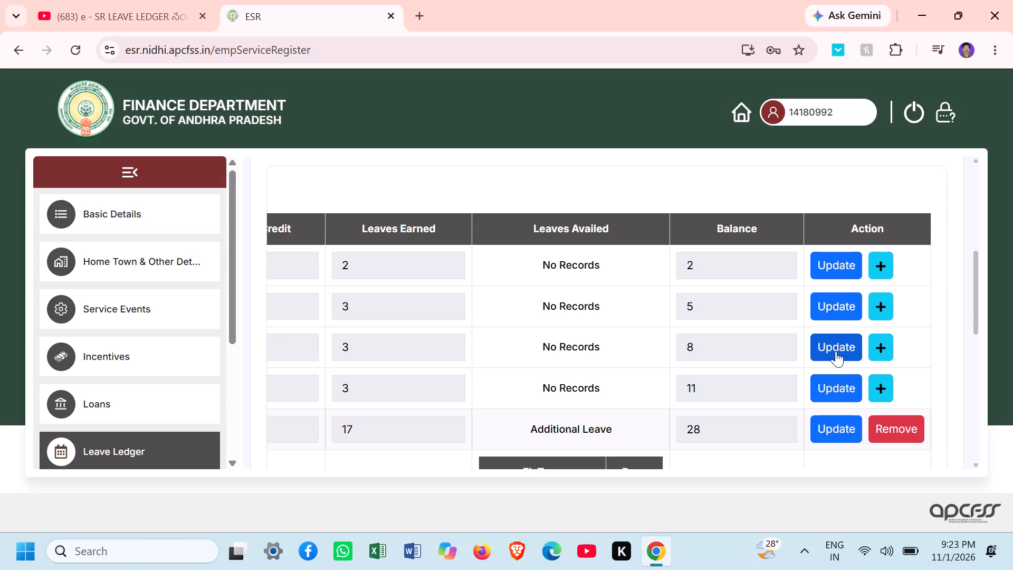
Review the remaining entries on the EL ledger's first page through row 10.2, comparing their dates, leave types, earned leaves and balances.
triple_click(974, 467)
double_click(974, 467)
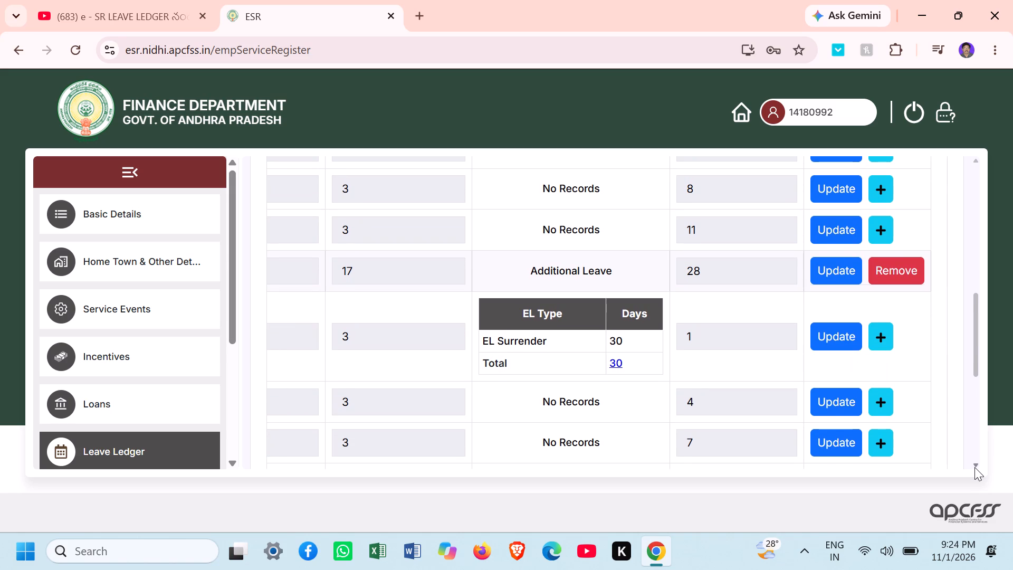
triple_click(974, 467)
left_click(974, 467)
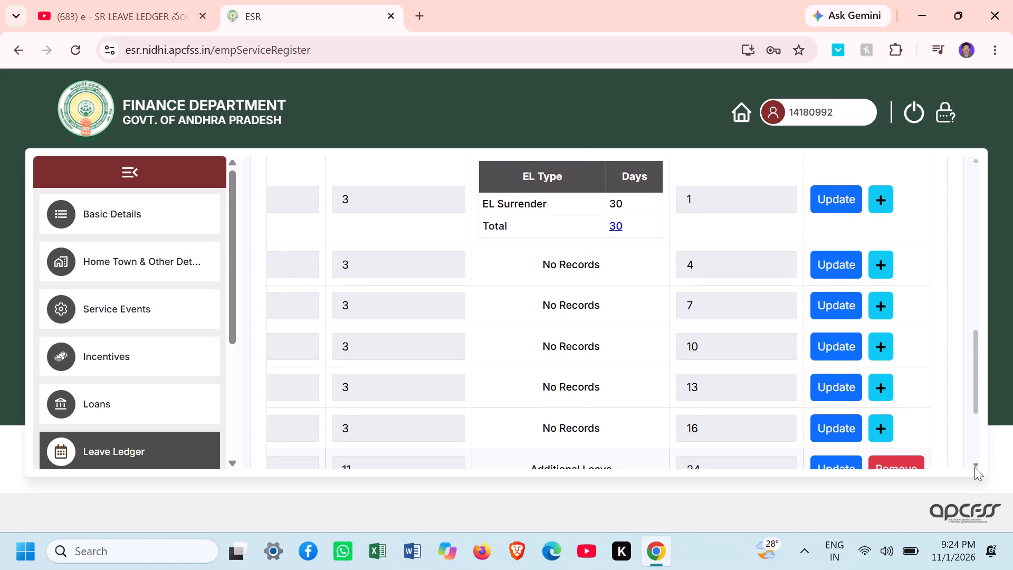
left_click(974, 467)
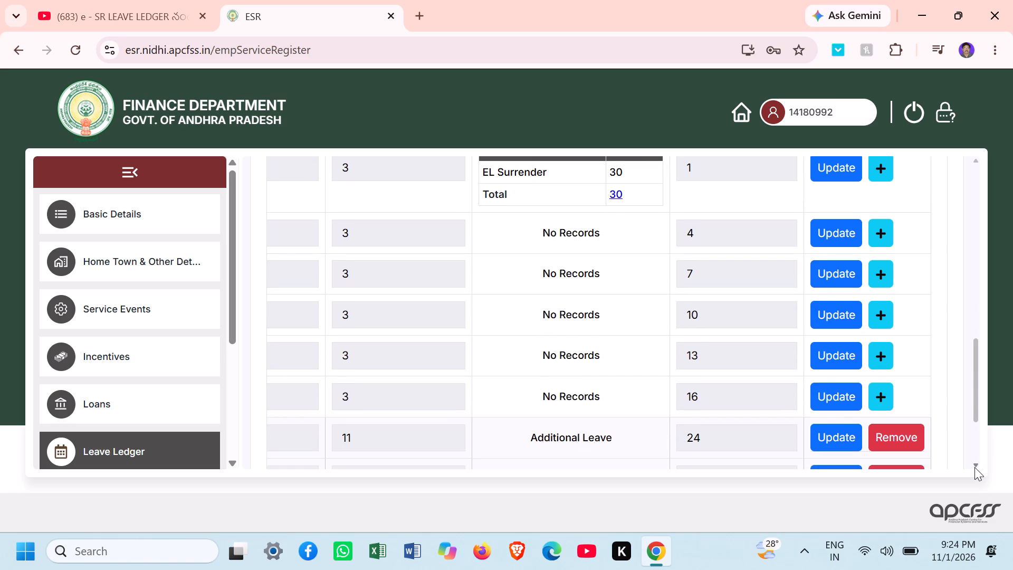
left_click(974, 467)
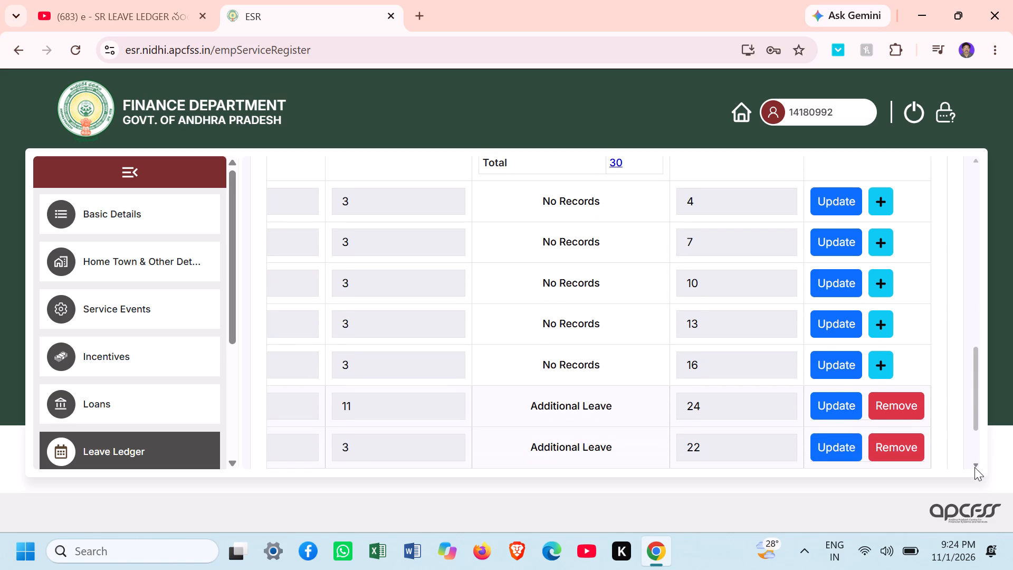
left_click(974, 467)
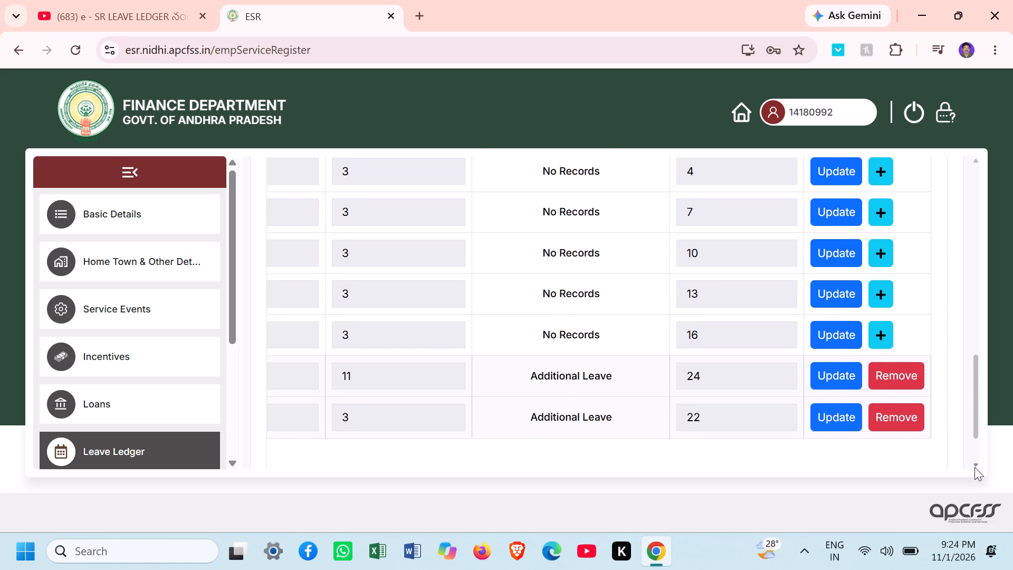
left_click(974, 467)
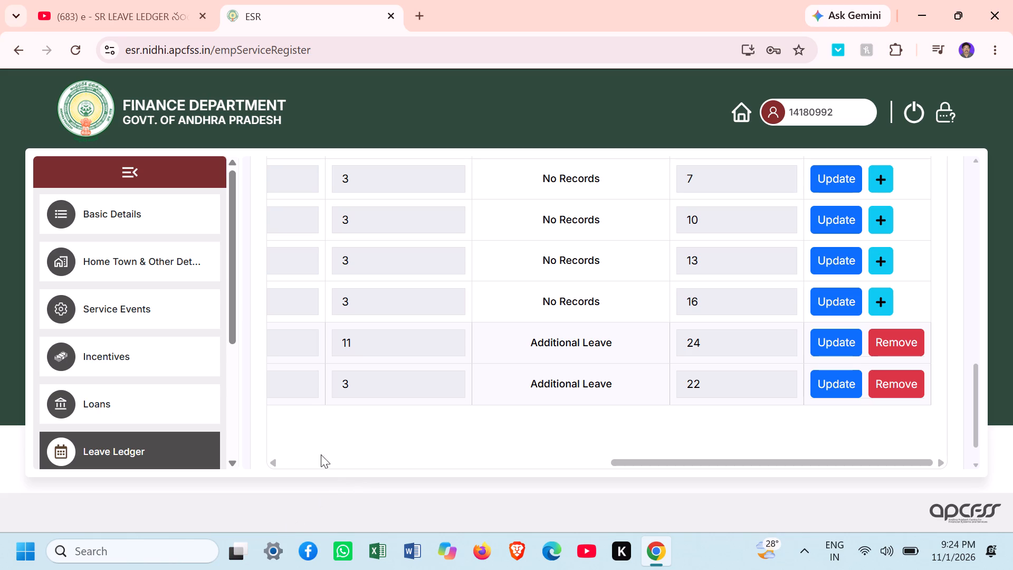
double_click(272, 464)
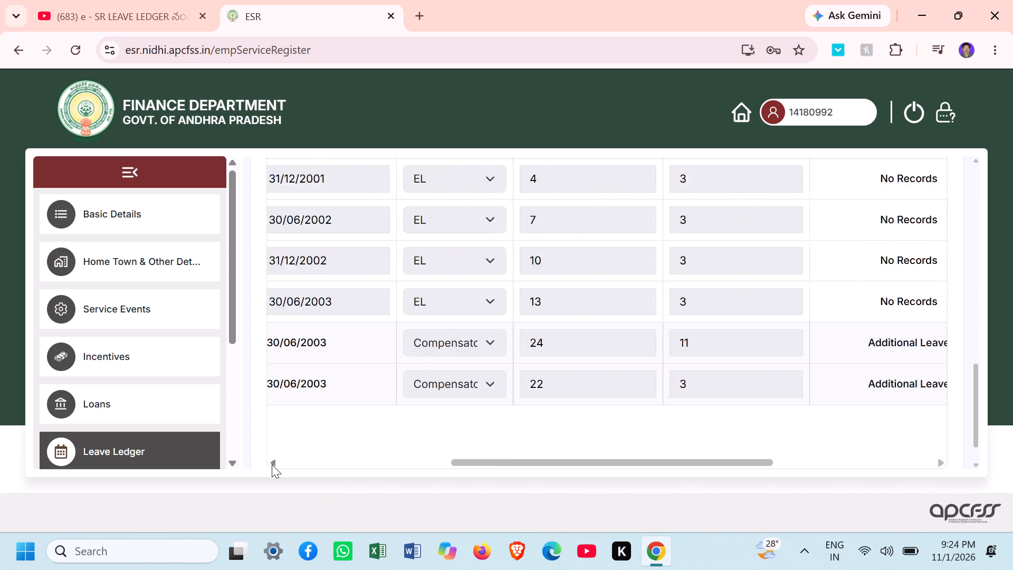
double_click(272, 464)
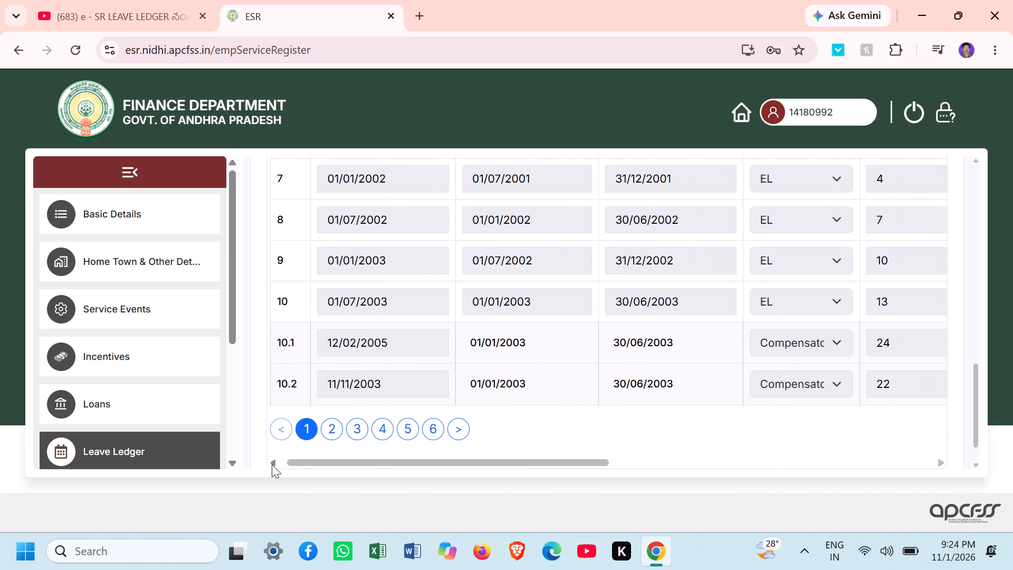
triple_click(272, 464)
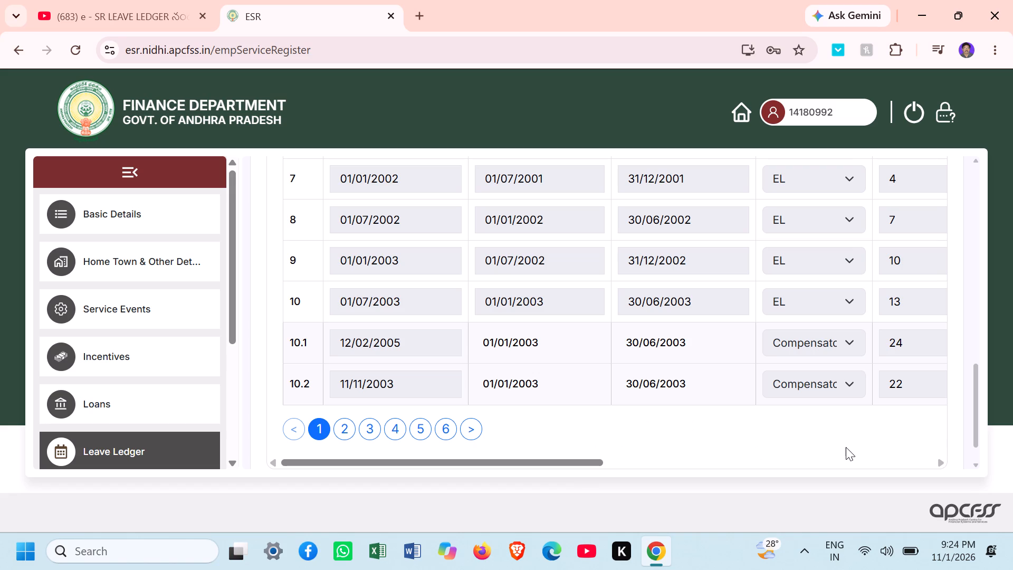
double_click(941, 463)
left_click(941, 463)
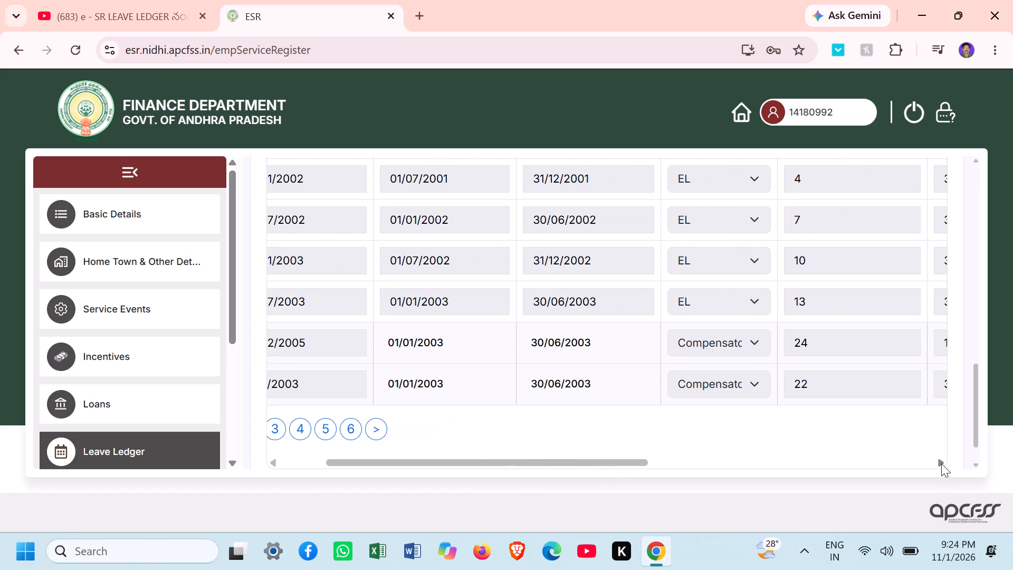
left_click(941, 463)
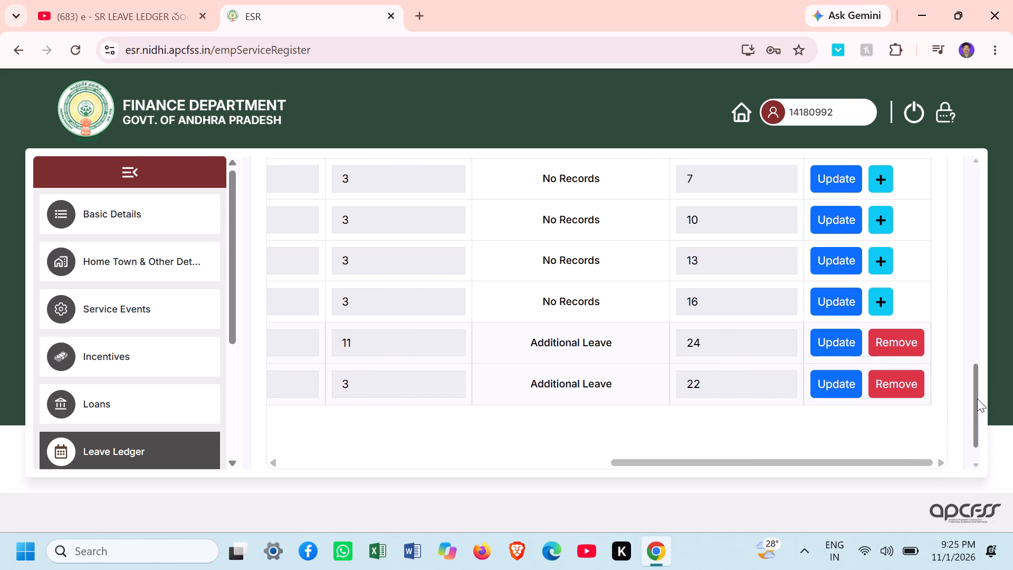
Recheck the EL Surrender entry's balance and the additional leave rows 10.1 and 10.2, including their SR entry dates and leave values.
left_click_drag(976, 395, 965, 314)
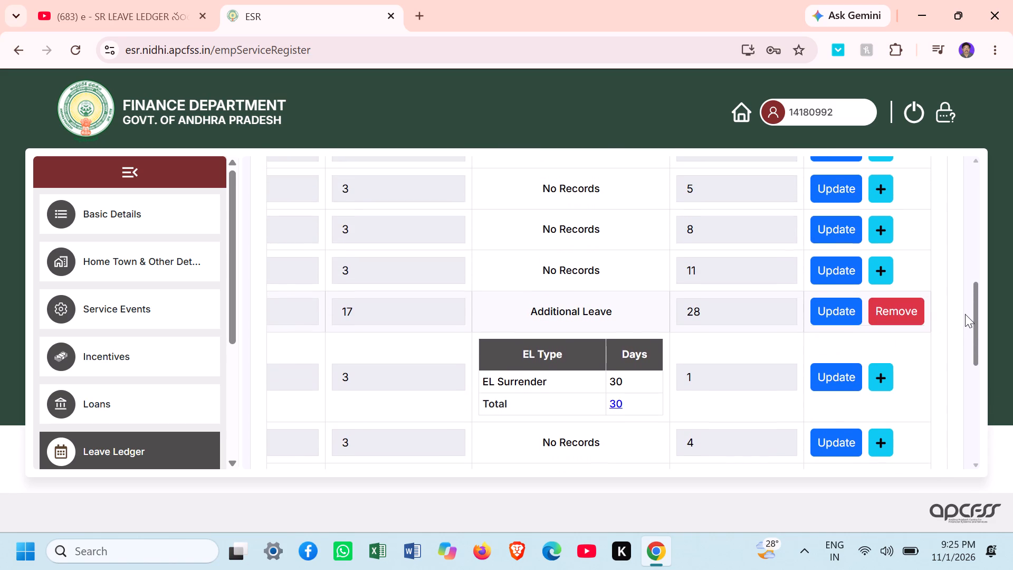
left_click_drag(965, 314, 964, 315)
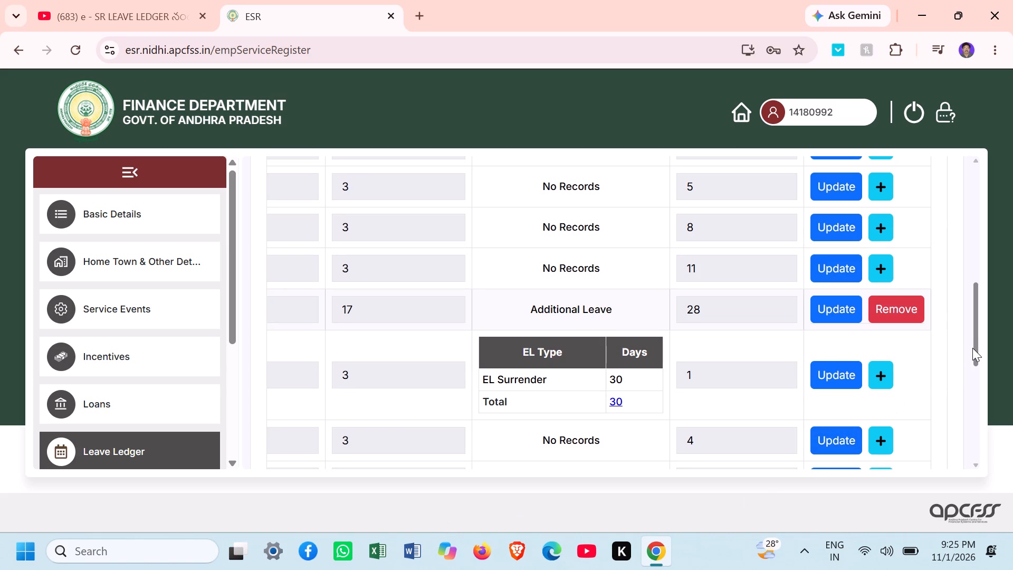
left_click_drag(975, 347, 947, 454)
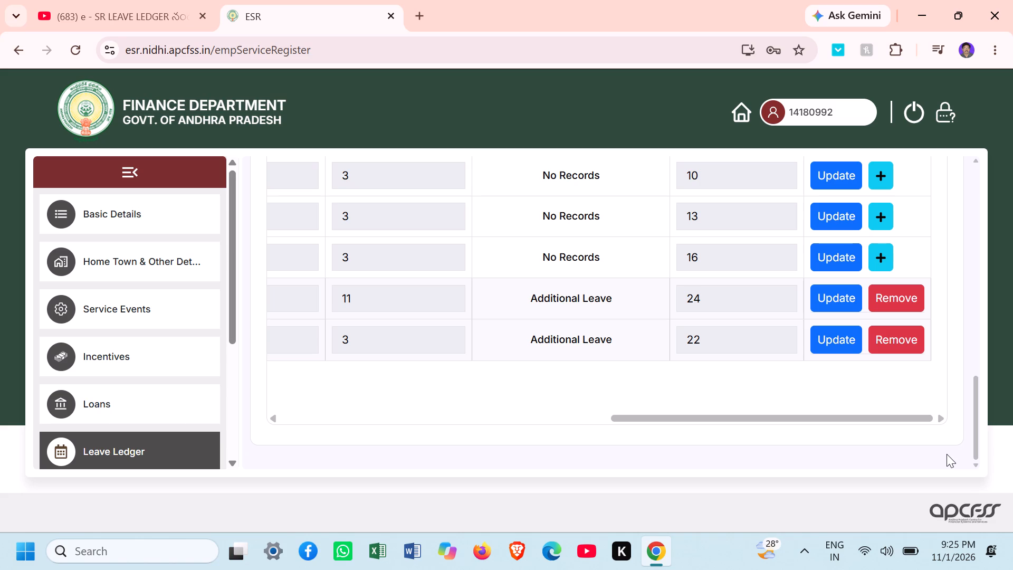
left_click_drag(809, 419, 689, 421)
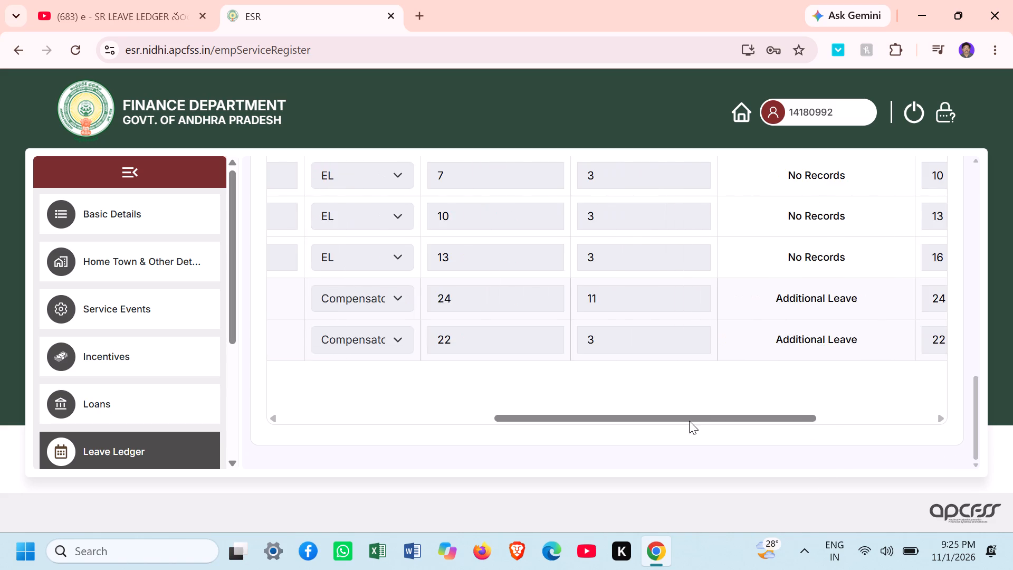
left_click_drag(689, 421, 550, 414)
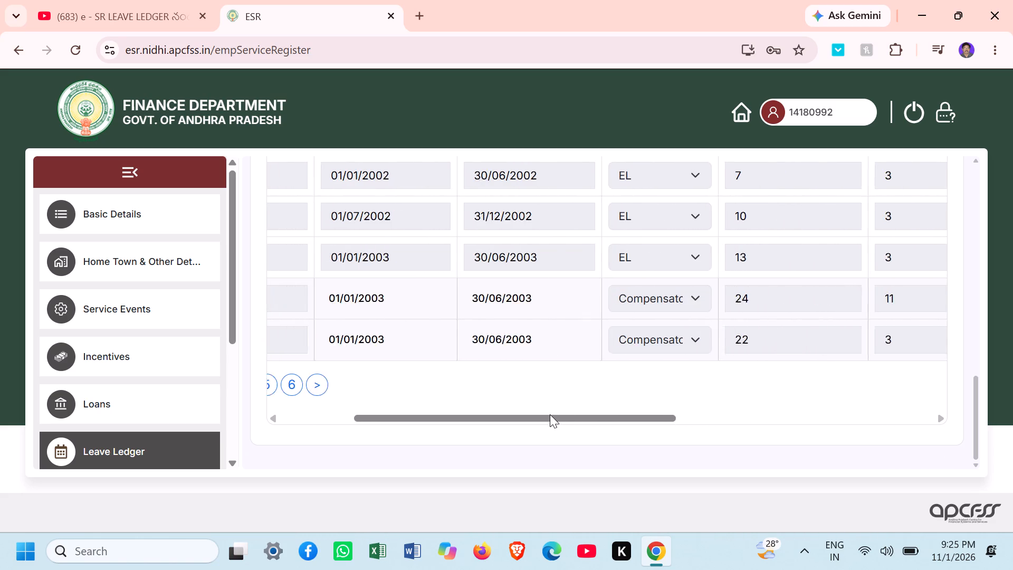
left_click_drag(550, 414, 490, 415)
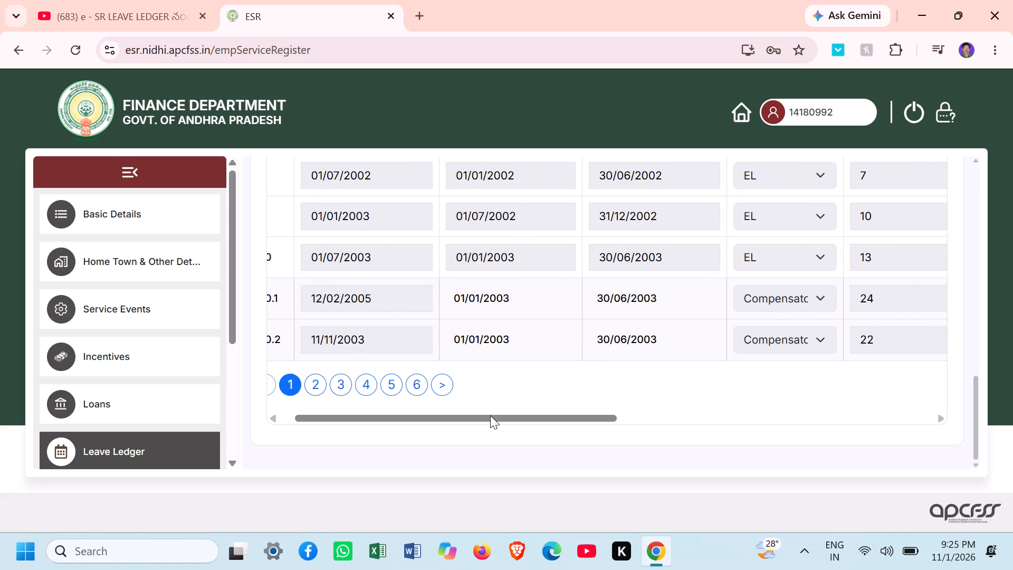
left_click_drag(490, 415, 490, 416)
left_click_drag(490, 417, 492, 416)
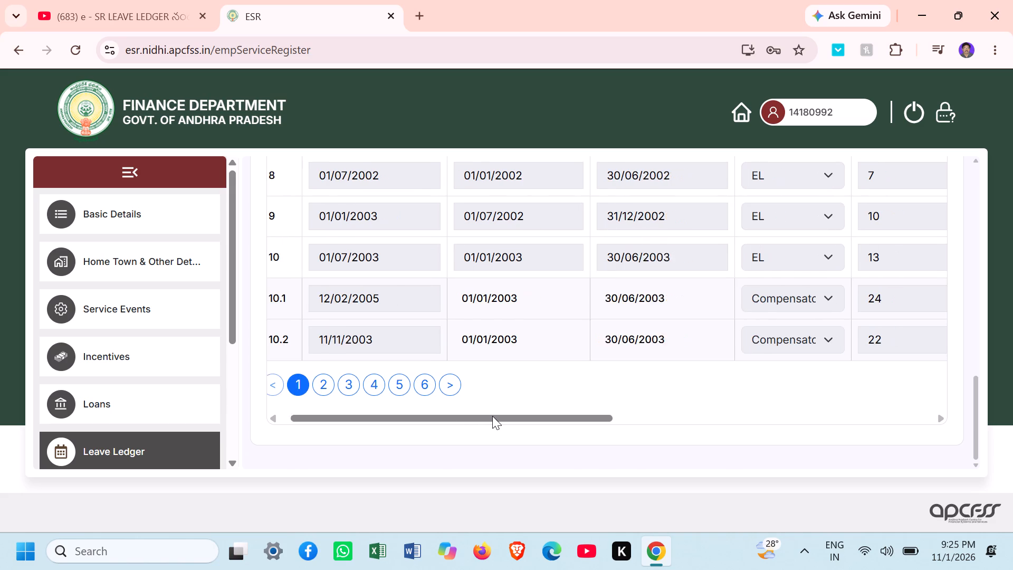
left_click_drag(492, 416, 495, 416)
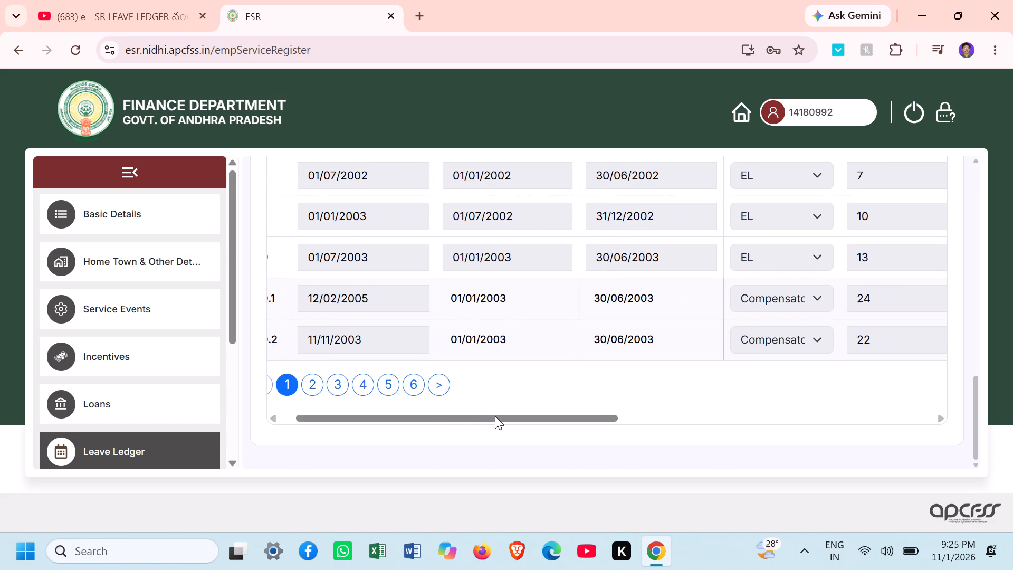
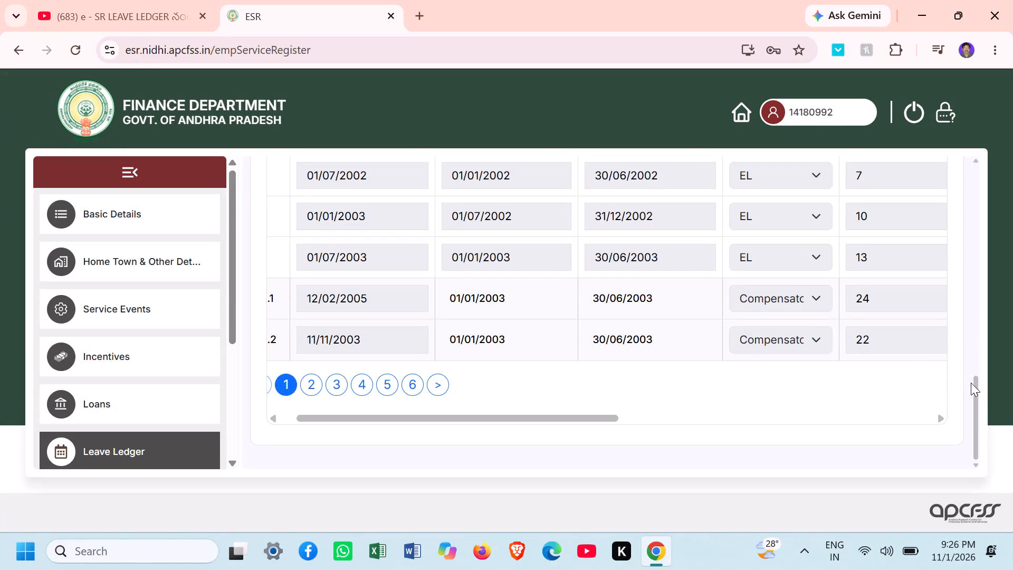
Compare the balances of the EL rows up to row 10 with the leave values of additional leave rows 10.1 and 10.2.
left_click_drag(977, 386, 978, 324)
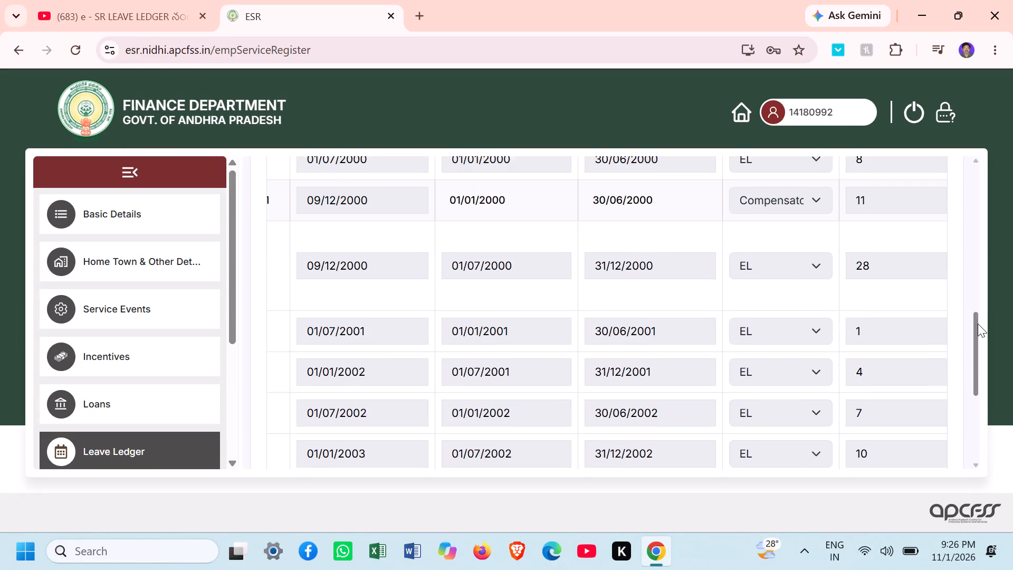
left_click_drag(978, 324, 965, 394)
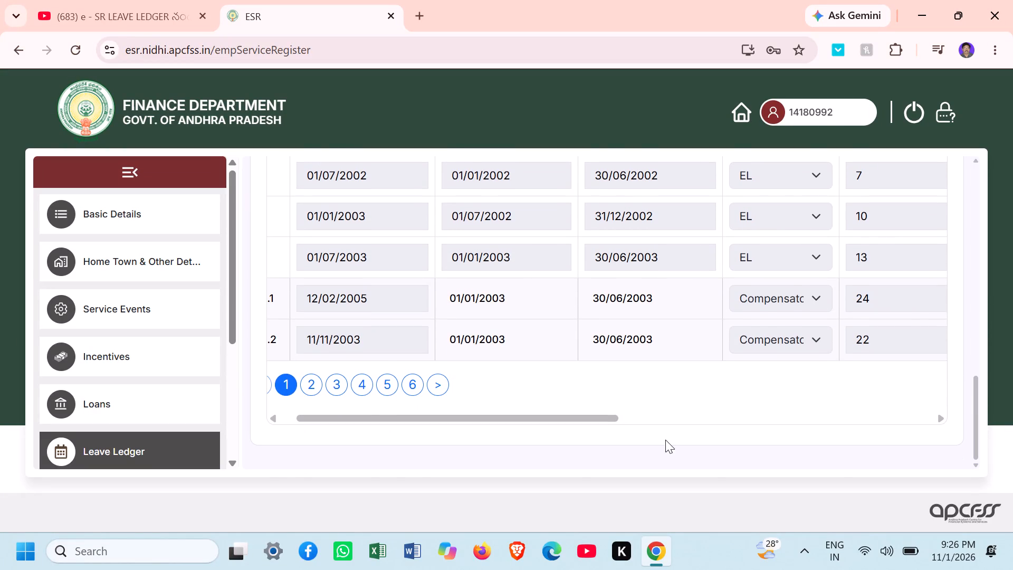
left_click_drag(610, 417, 758, 433)
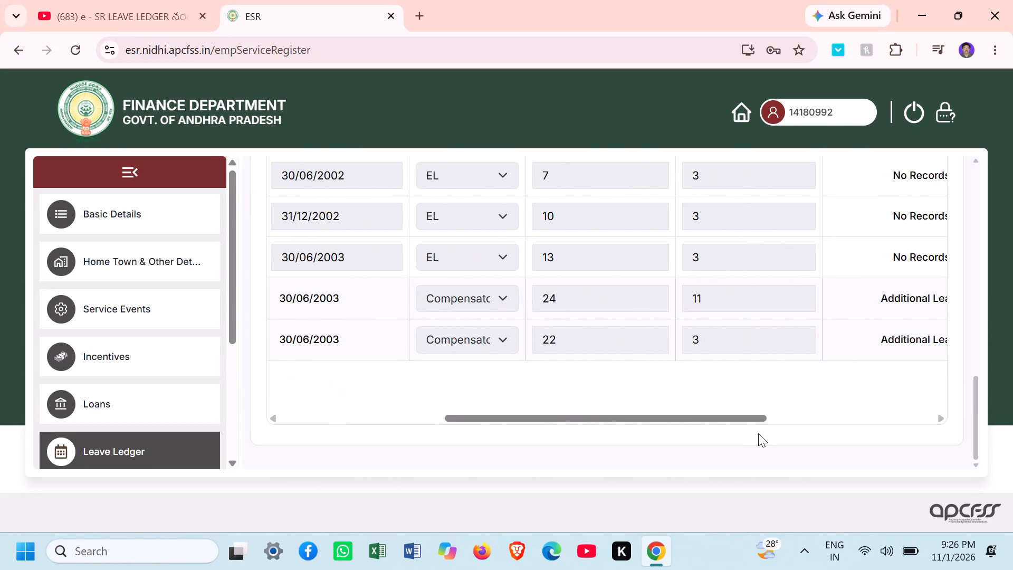
left_click_drag(758, 433, 798, 433)
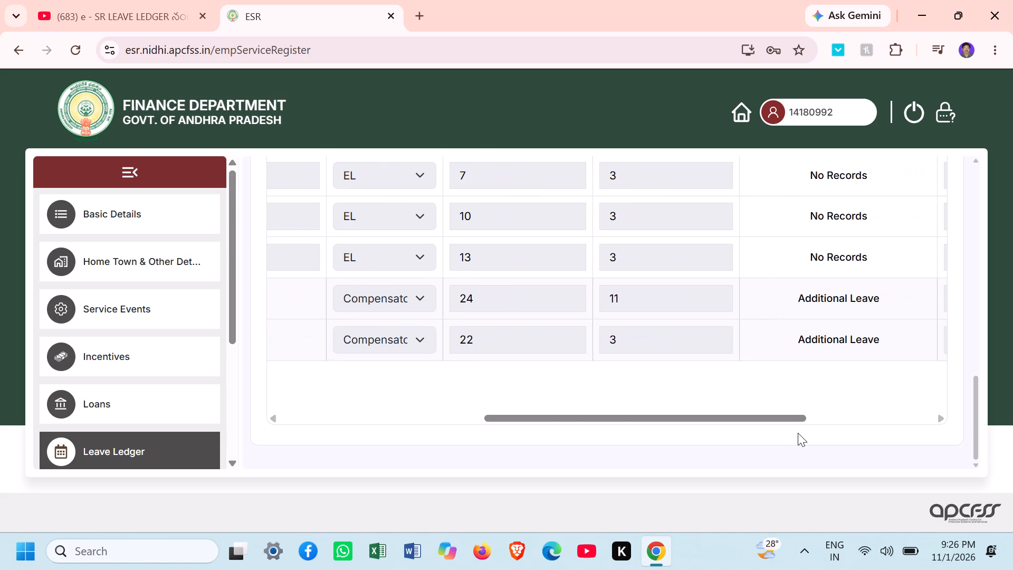
left_click_drag(798, 433, 884, 443)
left_click_drag(975, 390, 972, 341)
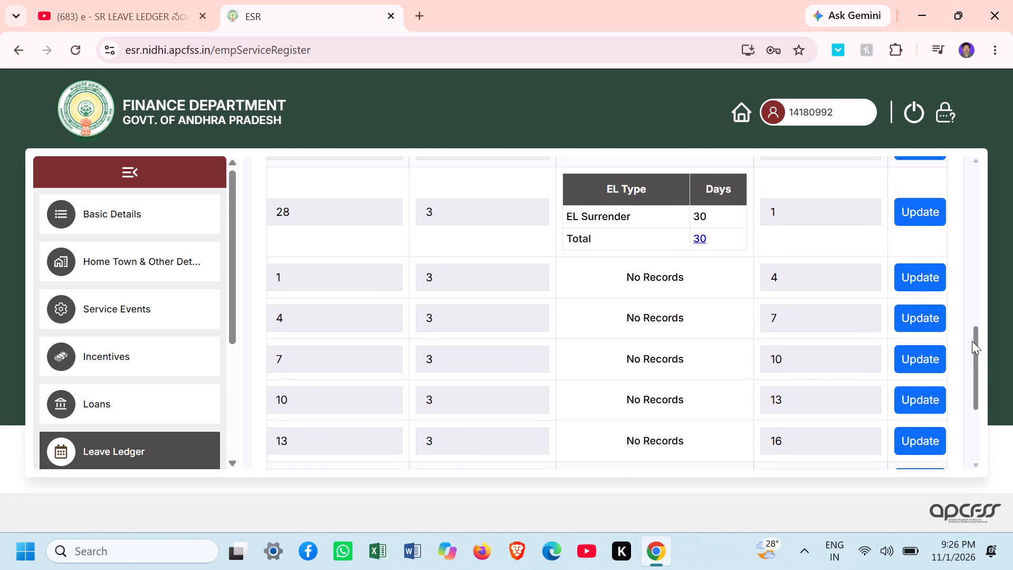
left_click_drag(972, 341, 971, 373)
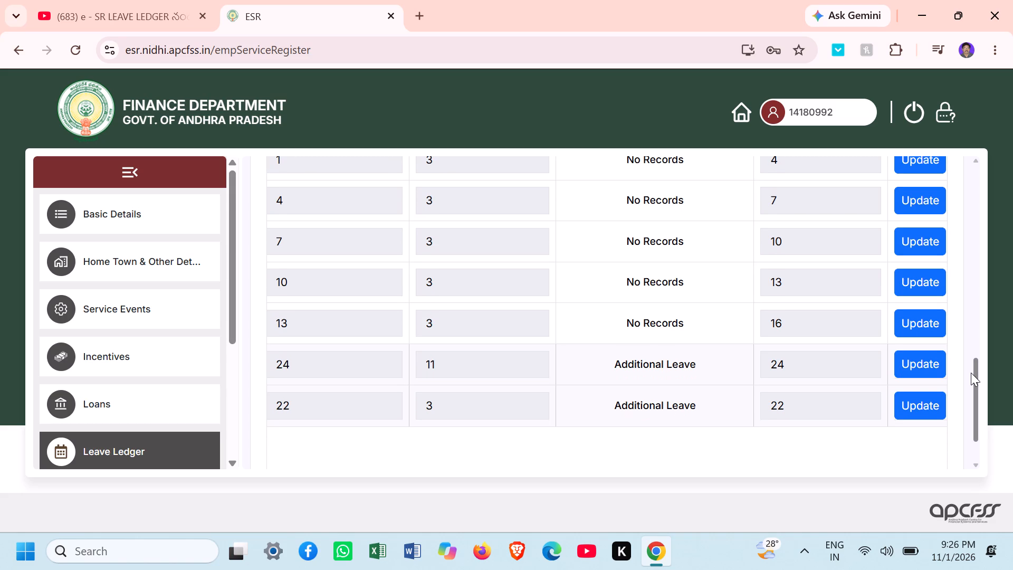
left_click_drag(971, 373, 970, 379)
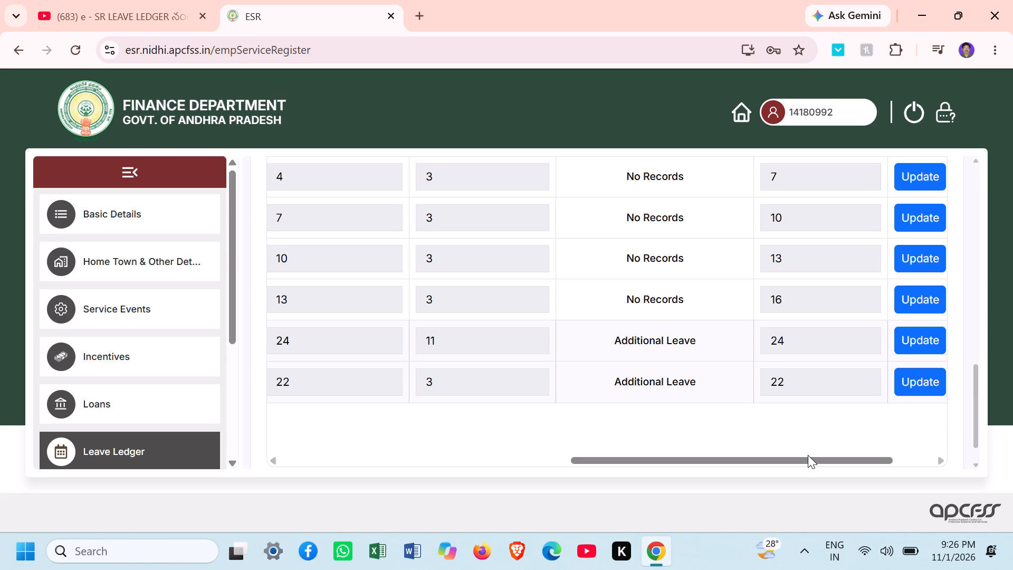
left_click_drag(805, 457, 712, 473)
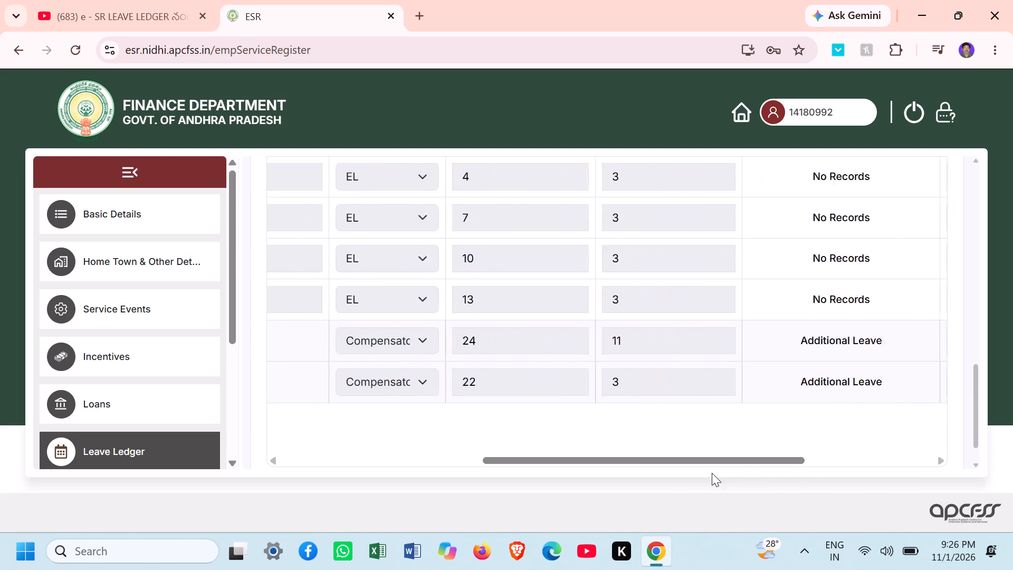
left_click_drag(712, 473, 790, 472)
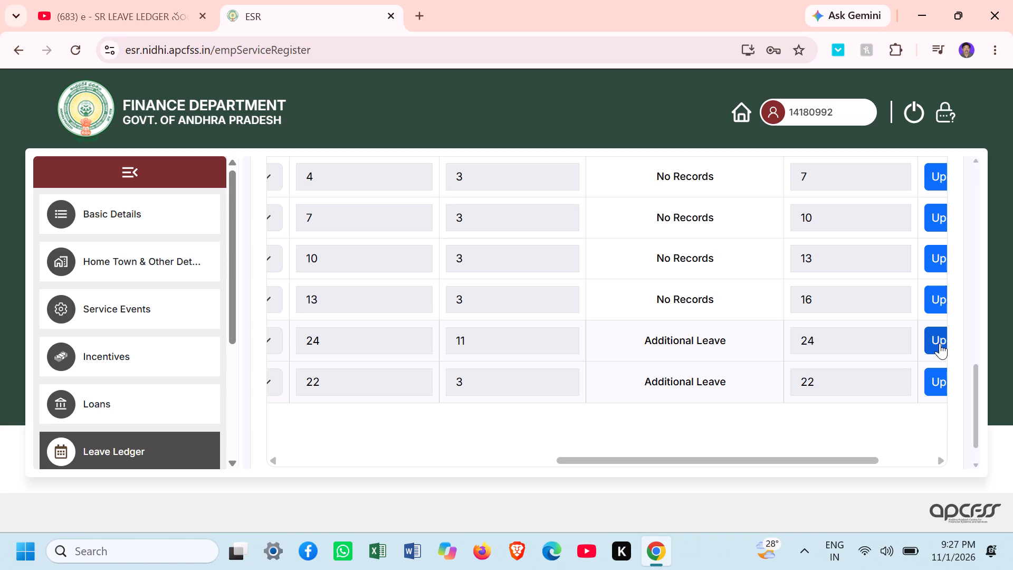
Open additional leave row 10.1 for updating and set its Leaves at Credit to 16.
left_click(940, 343)
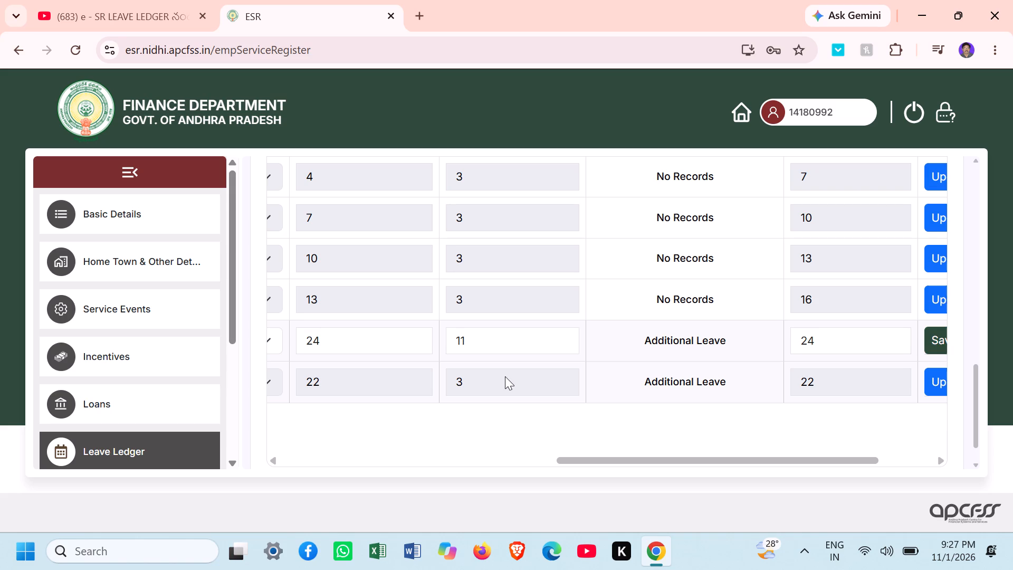
left_click(365, 348)
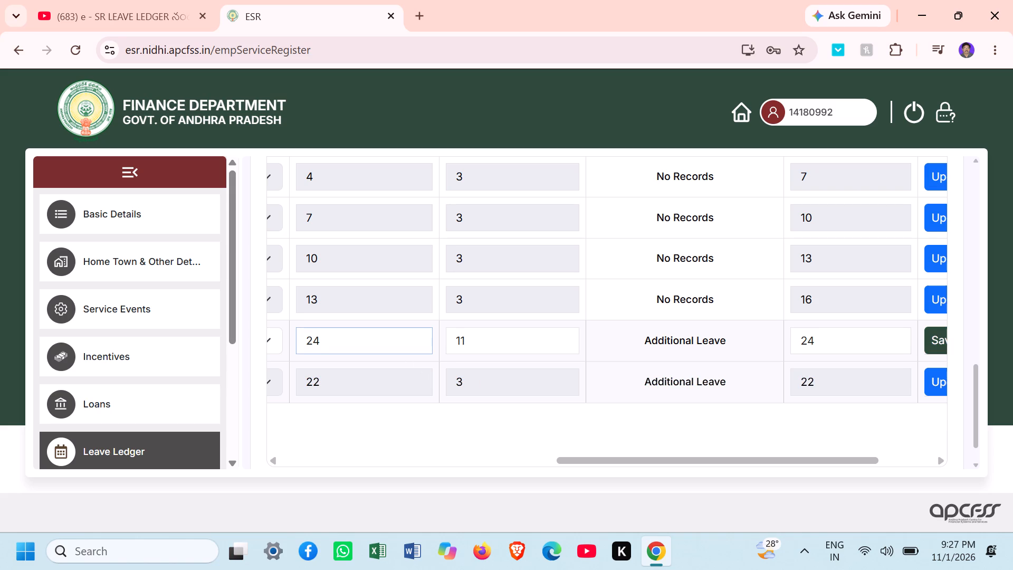
key("BackSpace")
key("BackSpace")
key("1")
key("6")
left_click(743, 344)
left_click(743, 344)
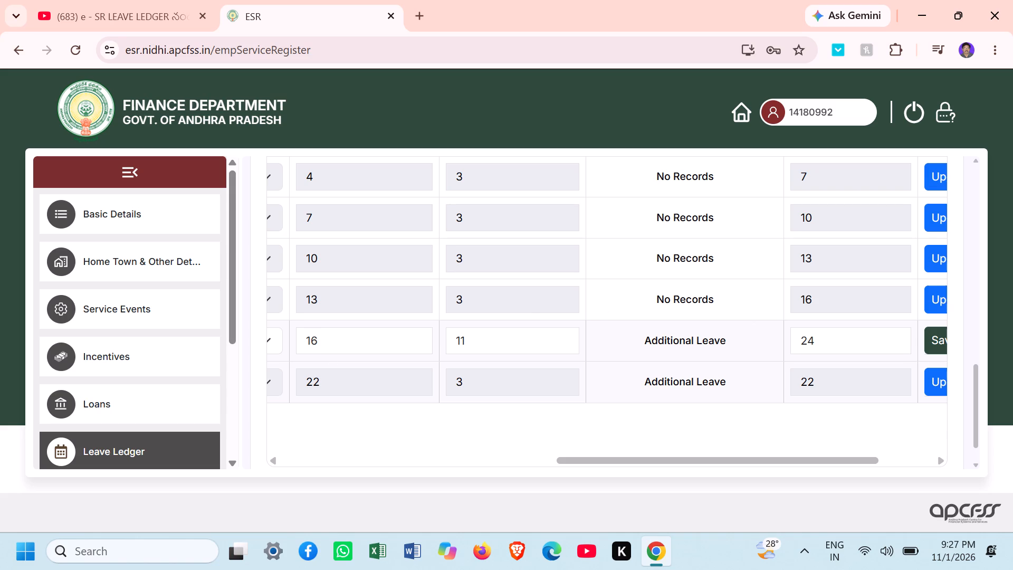
Review row 10.1 across all its columns, checking its dates, leave type, earned leaves and balance against the neighbouring rows.
left_click(611, 346)
key("Left")
key("Left")
key("Left")
key("Left")
key("Left")
key("Left")
key("Left")
key("Left")
key("Left")
key("Left")
key("Left")
key("Left")
key("Left")
key("Left")
key("Left")
key("Left")
key("Left")
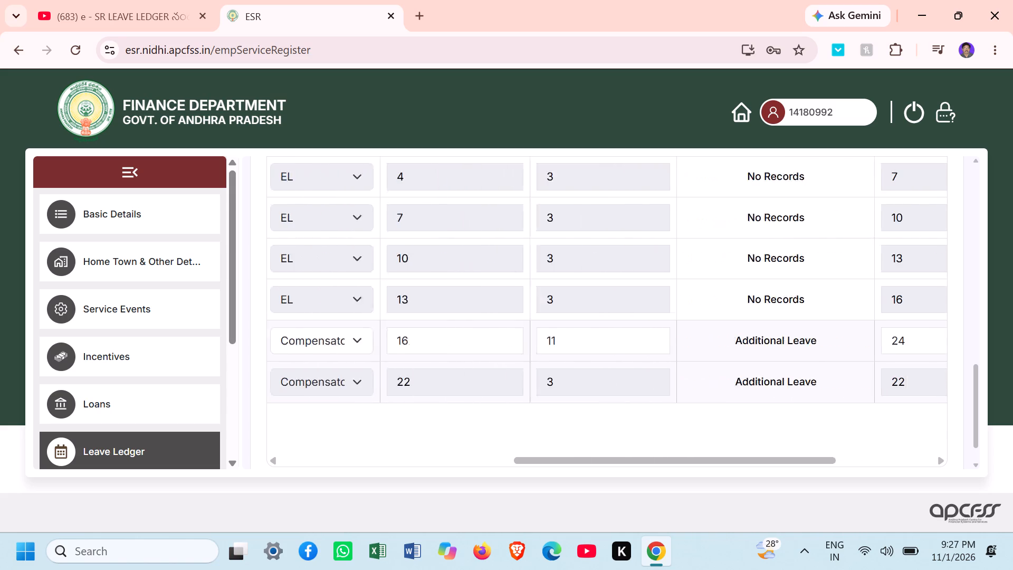
key("Left")
key("Left")
key("Left")
key("Left")
key("Left")
key("Left")
key("Left")
key("Left")
key("Left")
key("Left")
key("Left")
key("Left")
key("Left")
key("Left")
key("Left")
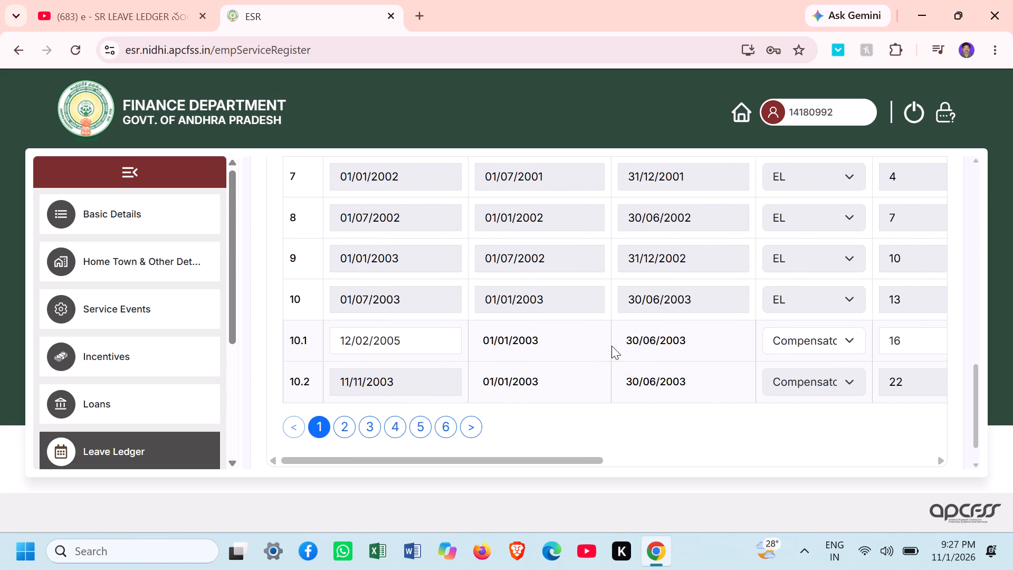
key("Right")
key("Right")
key("Right")
key("Right")
key("Right")
key("Right")
key("Right")
key("Right")
key("Right")
key("Right")
key("Right")
key("Right")
key("Right")
key("Right")
key("Right")
key("Right")
key("Right")
key("Right")
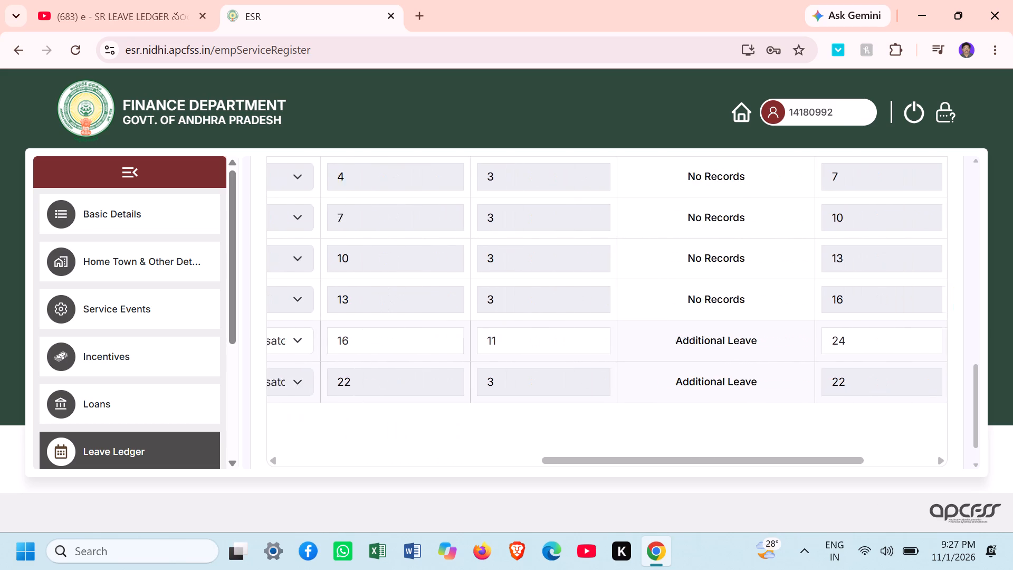
key("Right")
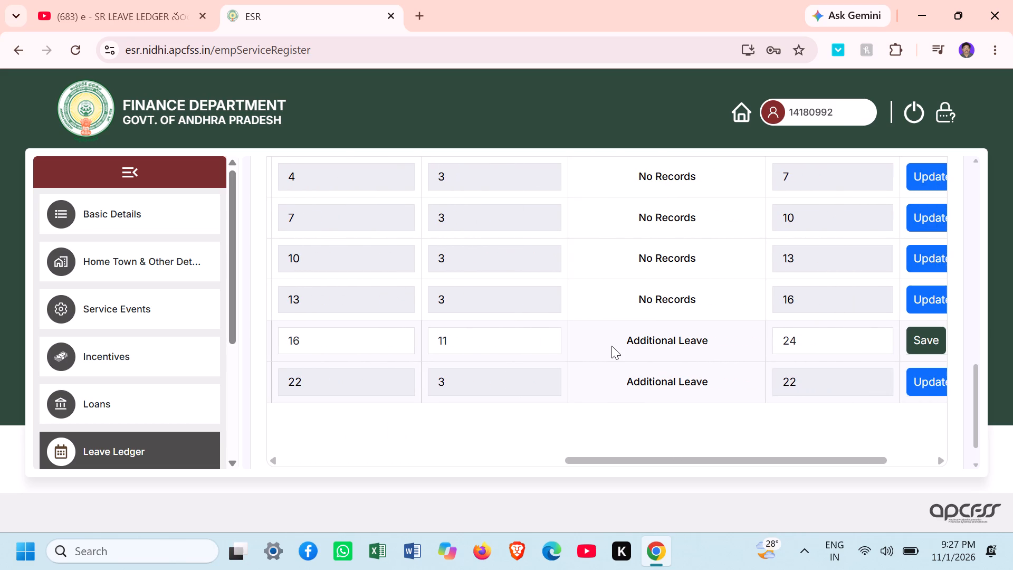
key("Right")
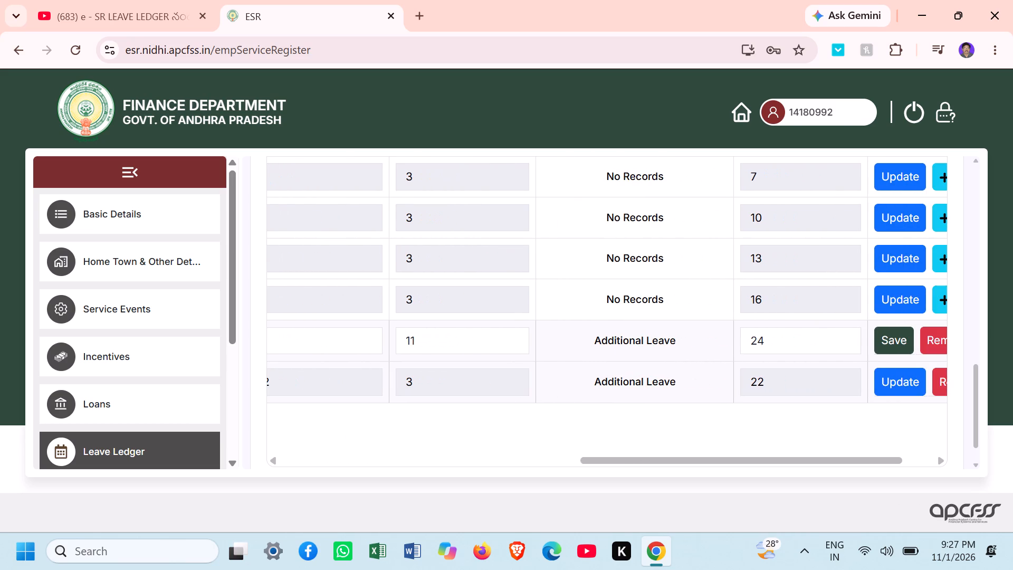
key("Left")
key("Left")
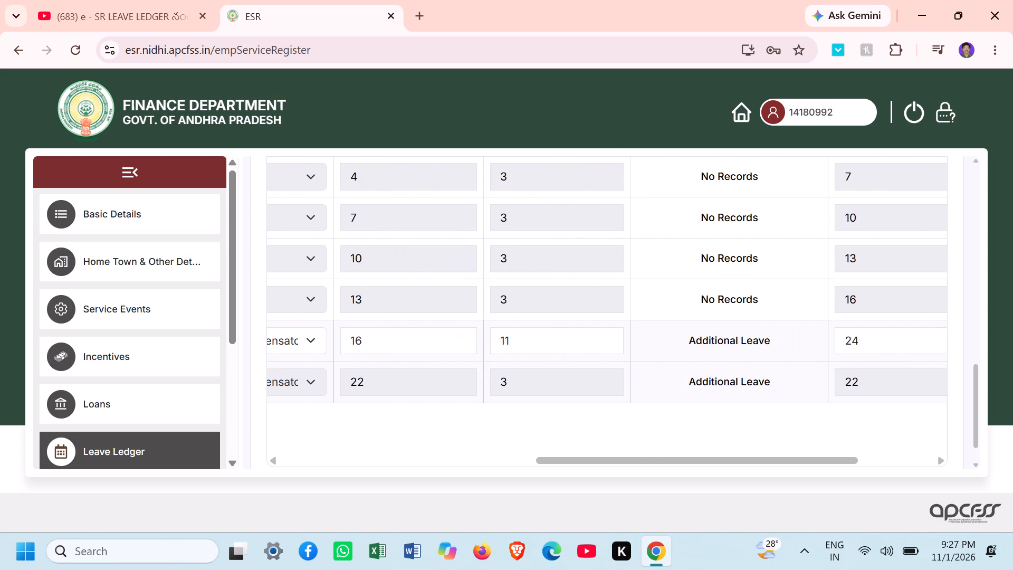
left_click(797, 330)
left_click(879, 343)
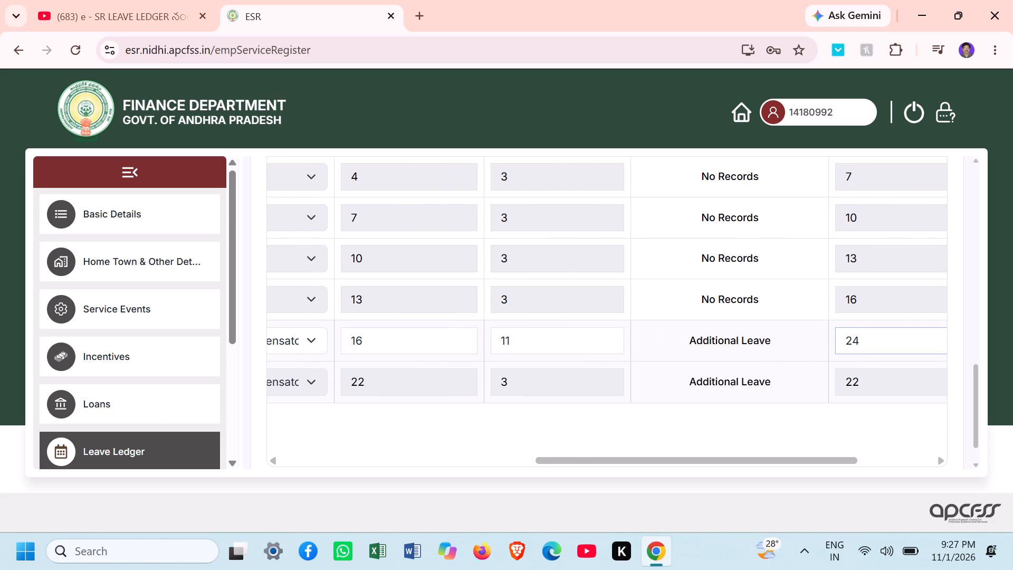
left_click(402, 349)
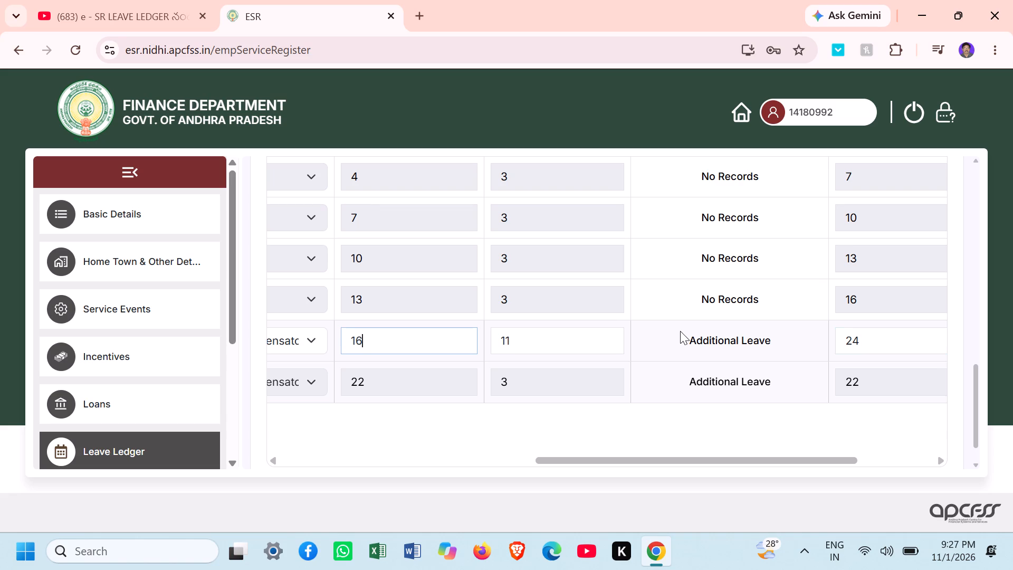
Recheck row 10.1's SR entry date and period dates, opening its date picker without picking another date.
left_click(680, 331)
key("Left")
key("Left")
key("Left")
key("Left")
key("Left")
key("Left")
key("Left")
key("Left")
key("Left")
key("Left")
key("Left")
key("Left")
key("Left")
key("Left")
key("Left")
key("Left")
key("Left")
key("Left")
key("Left")
key("Left")
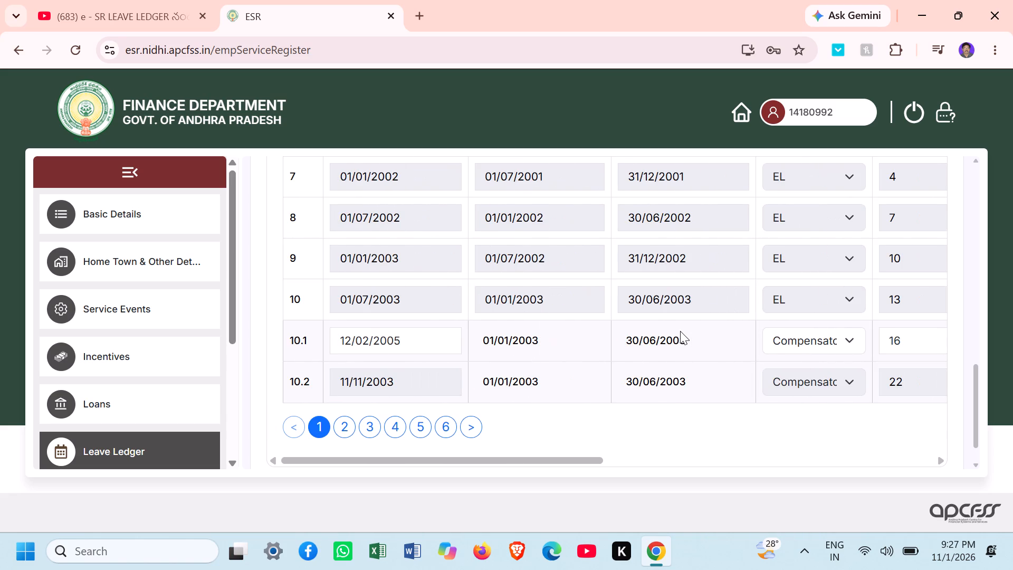
left_click(444, 345)
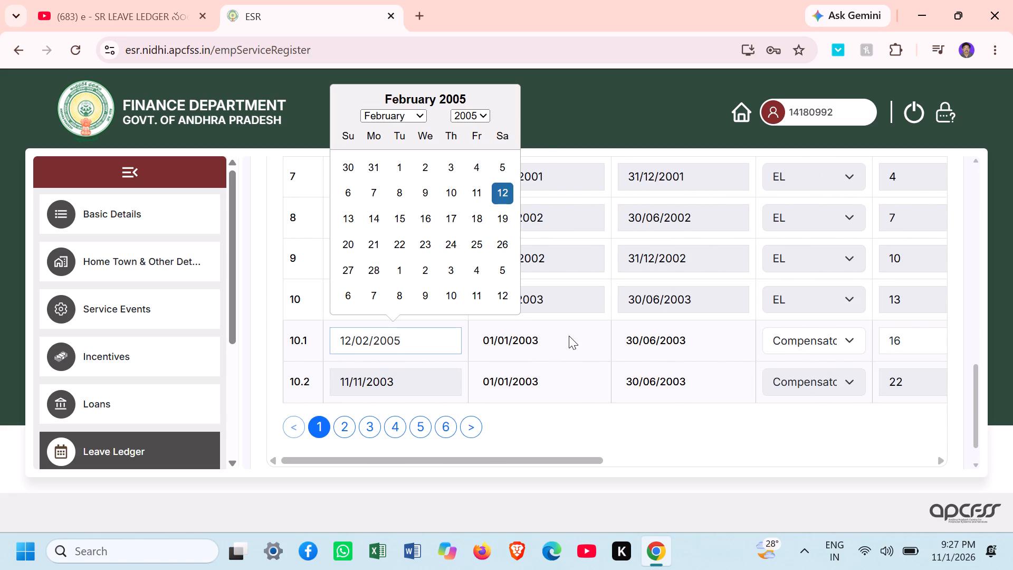
left_click(569, 336)
left_click(567, 339)
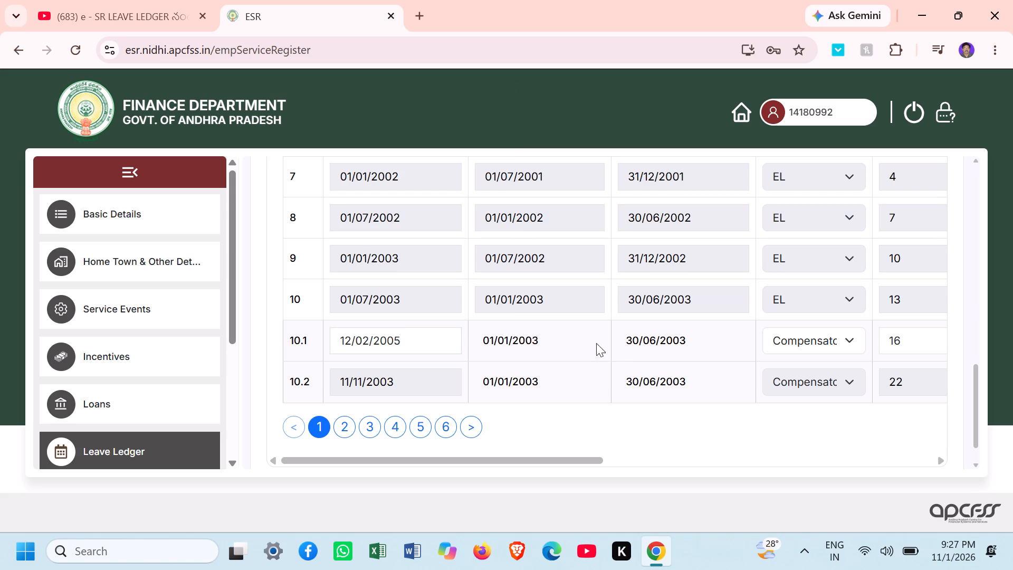
left_click(577, 336)
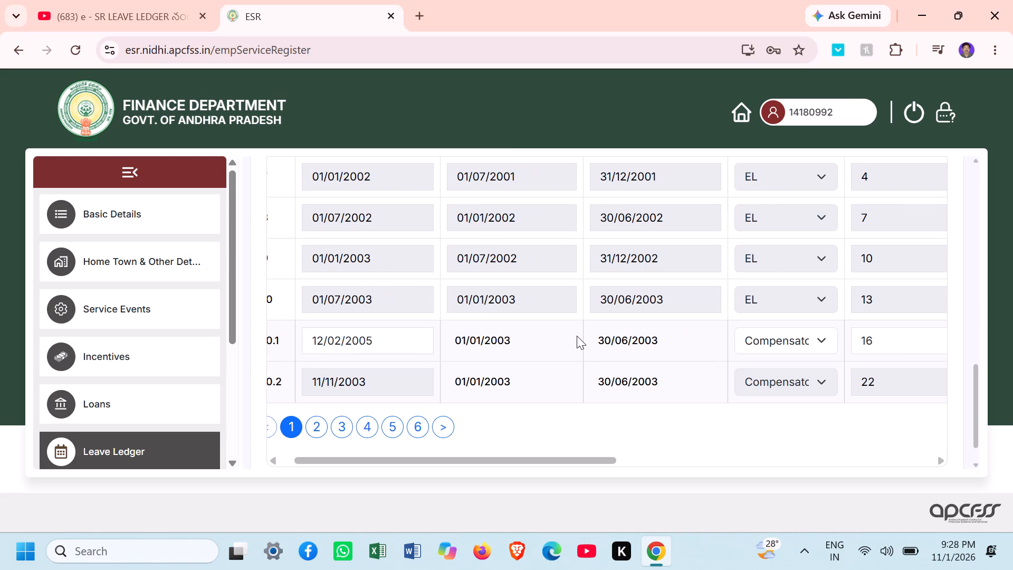
Set the balance of additional leave row 10.1 to 28.
key("Right")
key("Right")
key("Right")
key("Right")
key("Right")
key("Right")
key("Right")
key("Right")
key("Right")
key("Right")
key("Right")
key("Right")
key("Right")
key("Right")
key("Right")
key("Right")
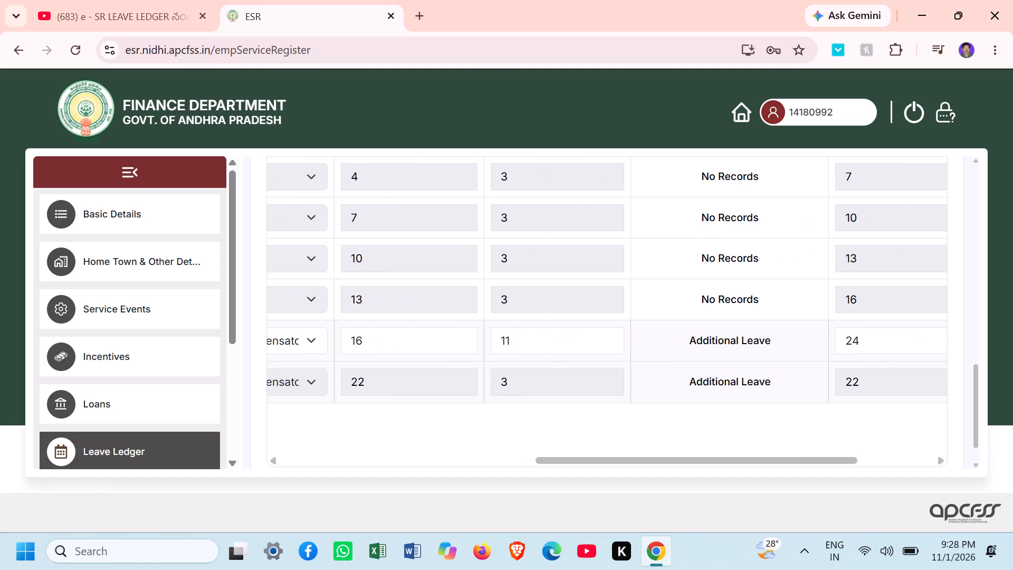
left_click(881, 345)
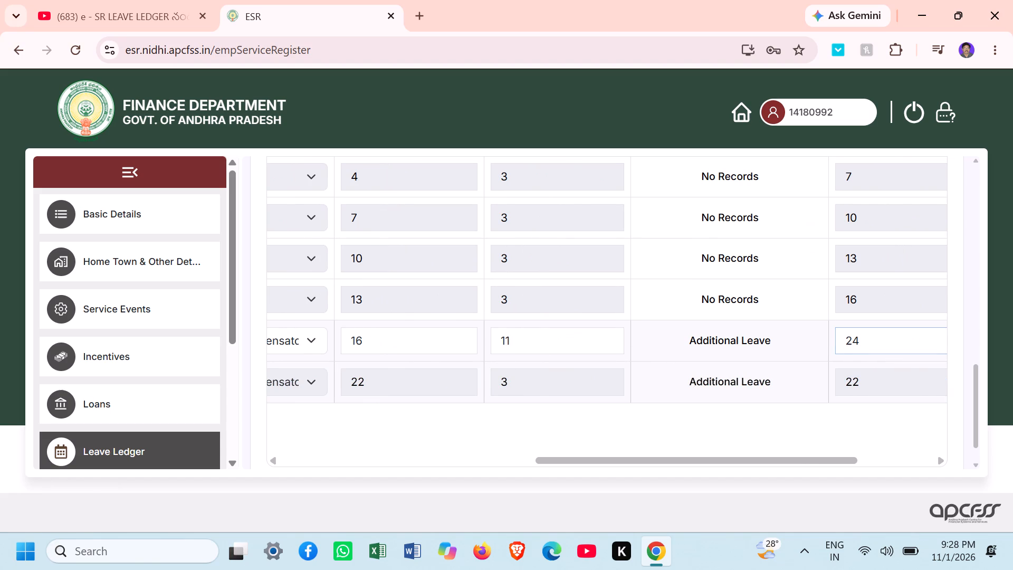
key("BackSpace")
key("BackSpace")
key("2")
key("8")
Save the updated additional leave row 10.1 and dismiss the resulting message.
left_click_drag(789, 457, 898, 459)
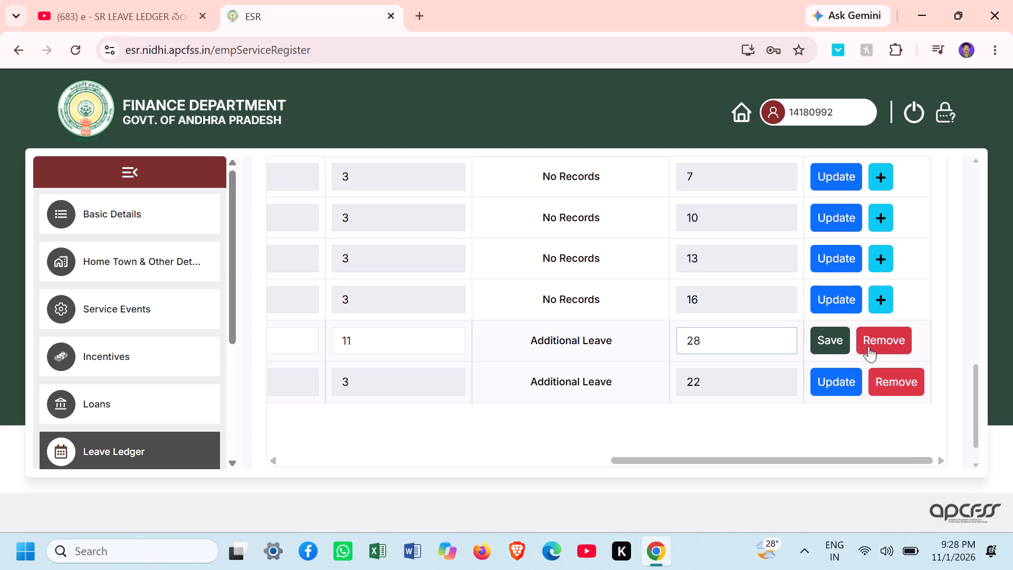
left_click(818, 336)
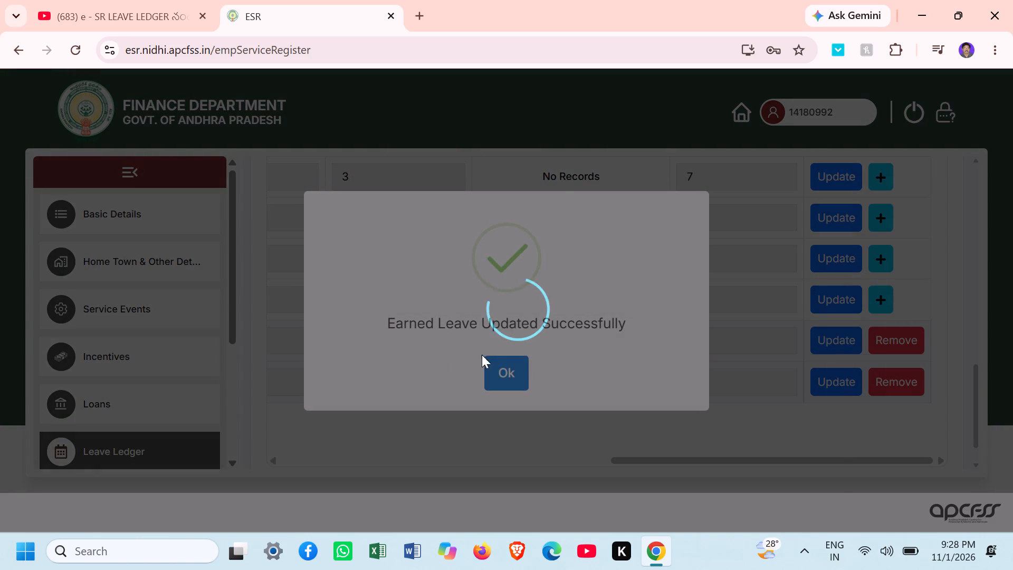
left_click(501, 367)
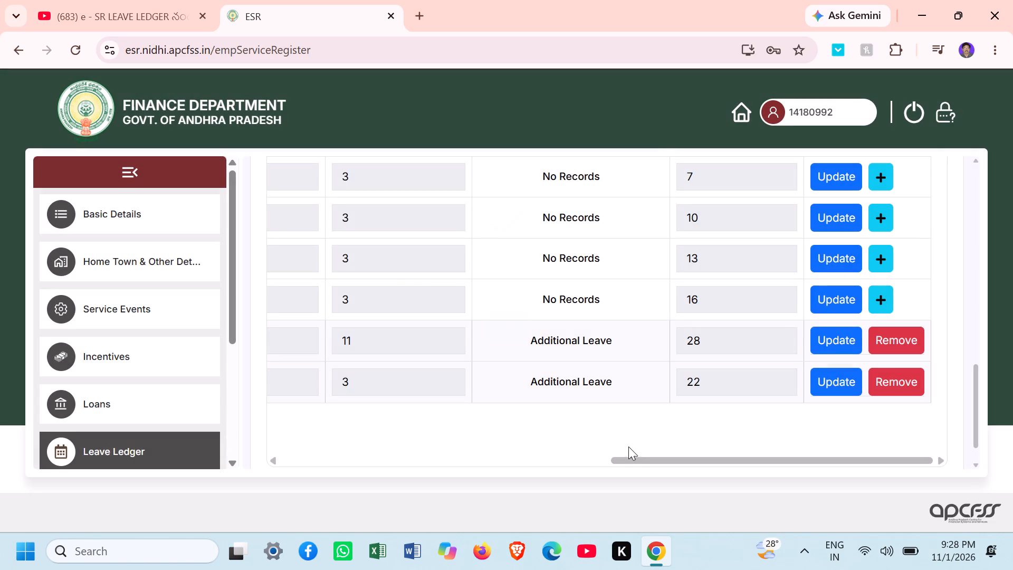
Compare the leaves at credit, leaves earned and balance of additional leave rows 10.1 and 10.2 with the rows above.
left_click_drag(633, 461, 500, 465)
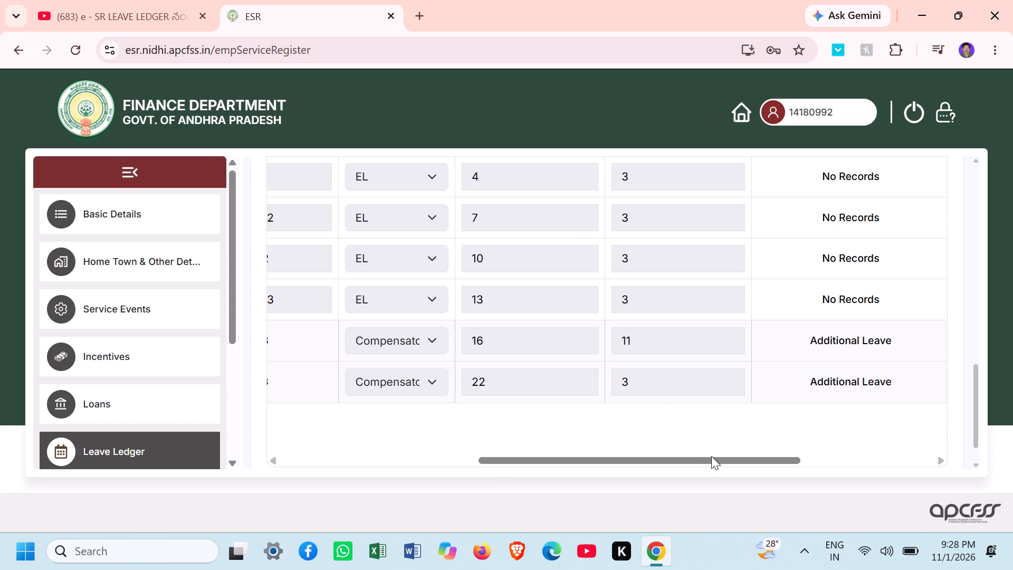
left_click_drag(710, 459, 765, 460)
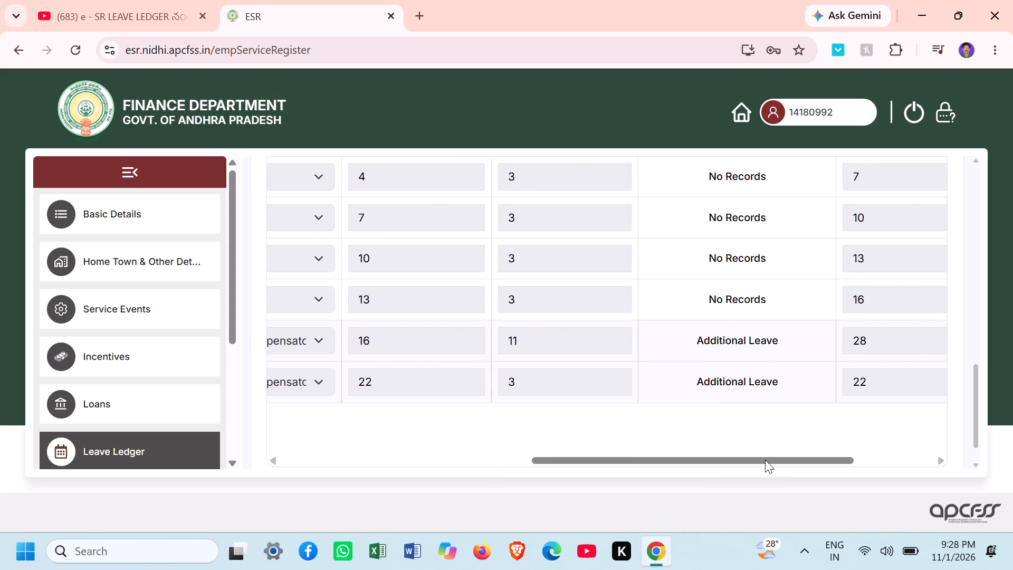
left_click_drag(765, 460, 771, 460)
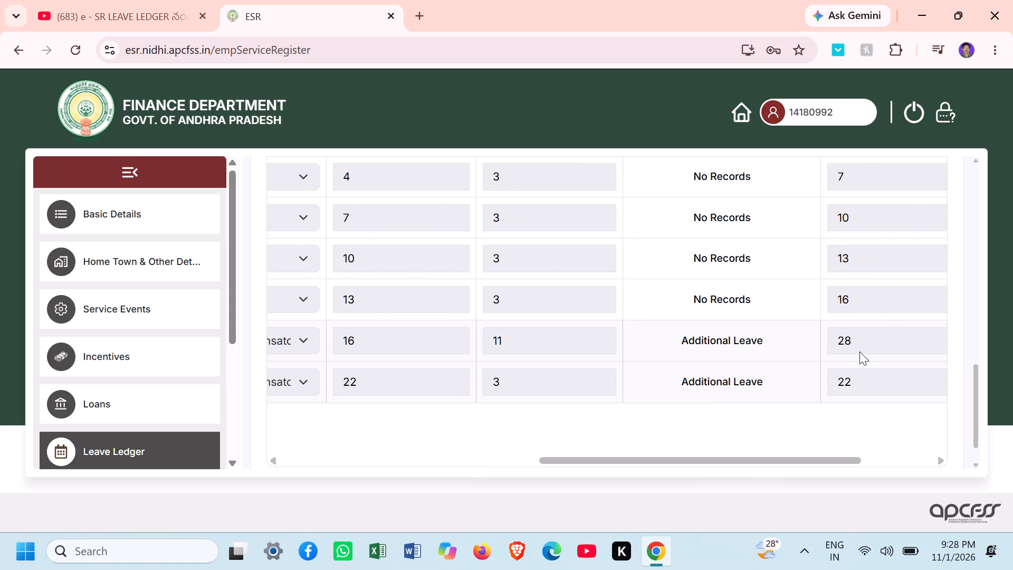
left_click_drag(783, 459, 855, 459)
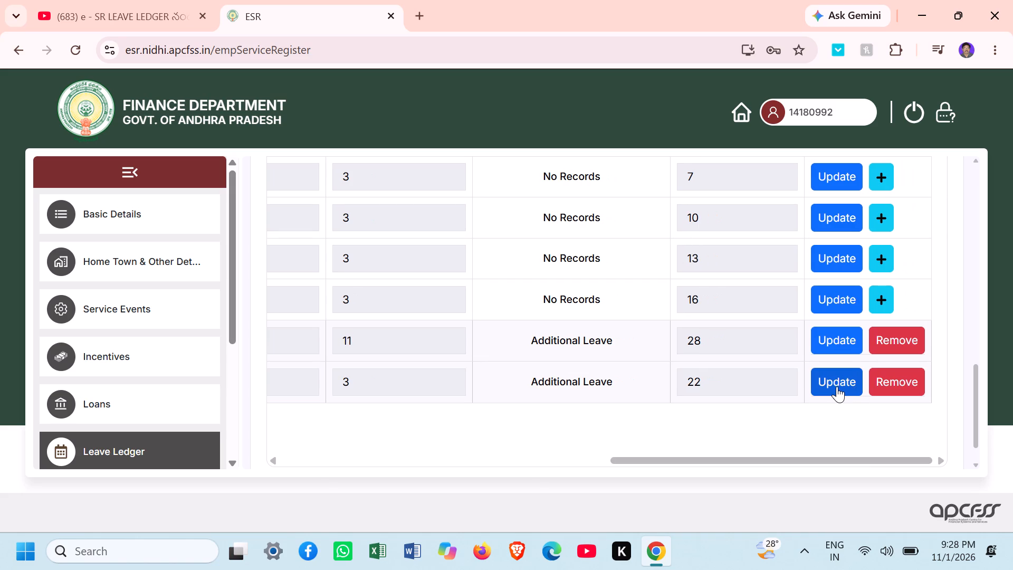
left_click_drag(779, 461, 740, 471)
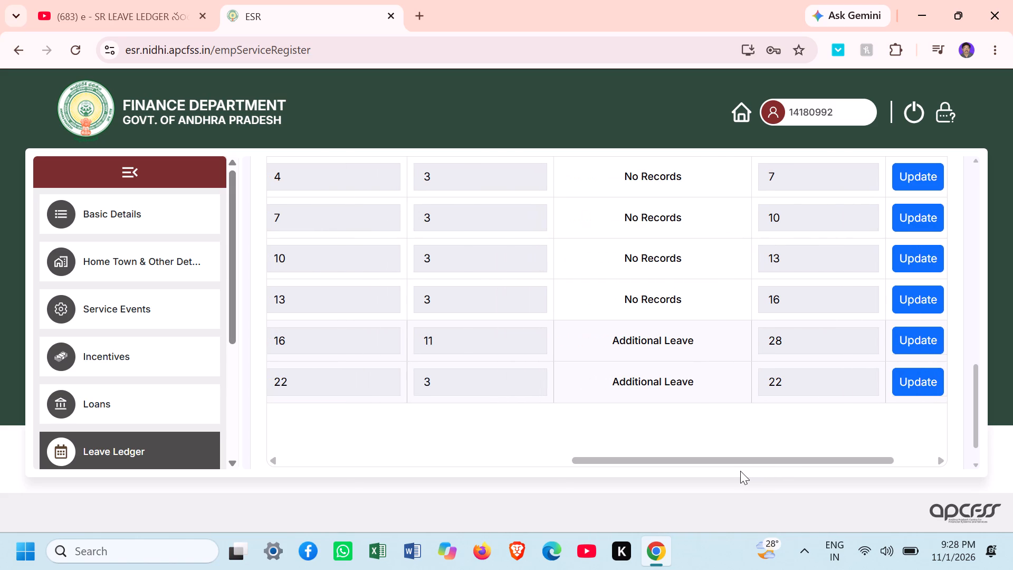
left_click_drag(795, 461, 858, 452)
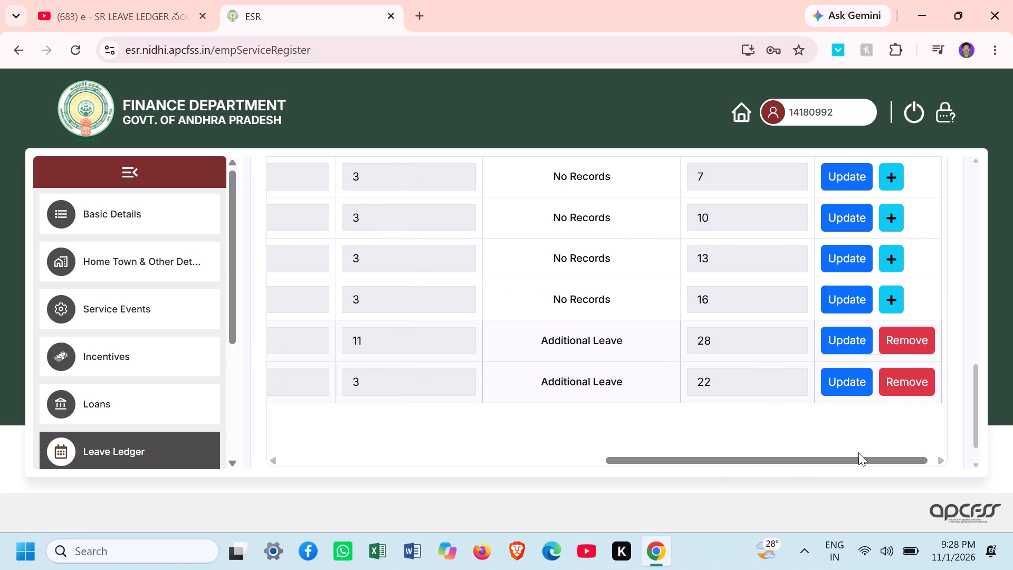
left_click_drag(858, 452, 711, 463)
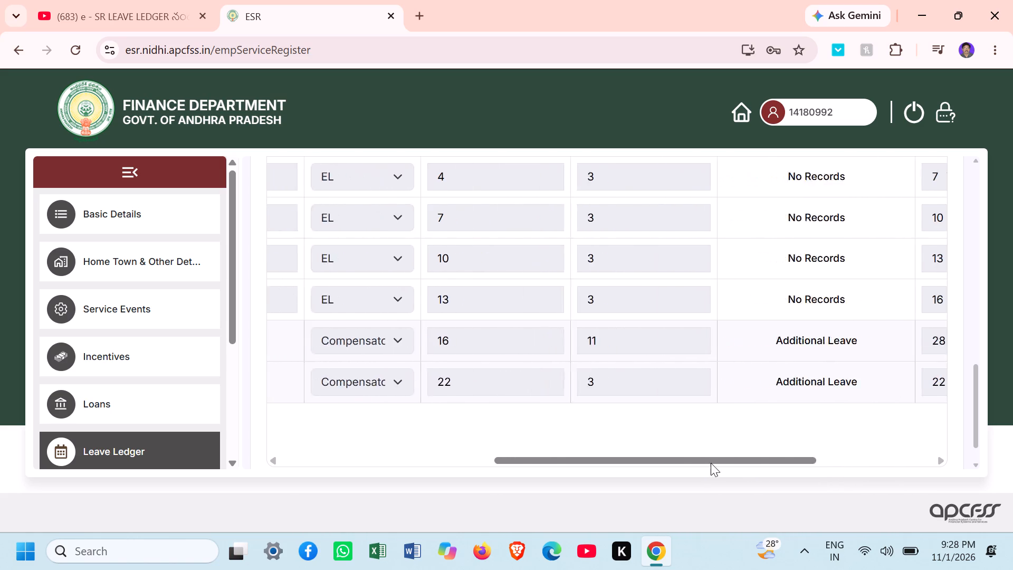
left_click_drag(711, 463, 832, 457)
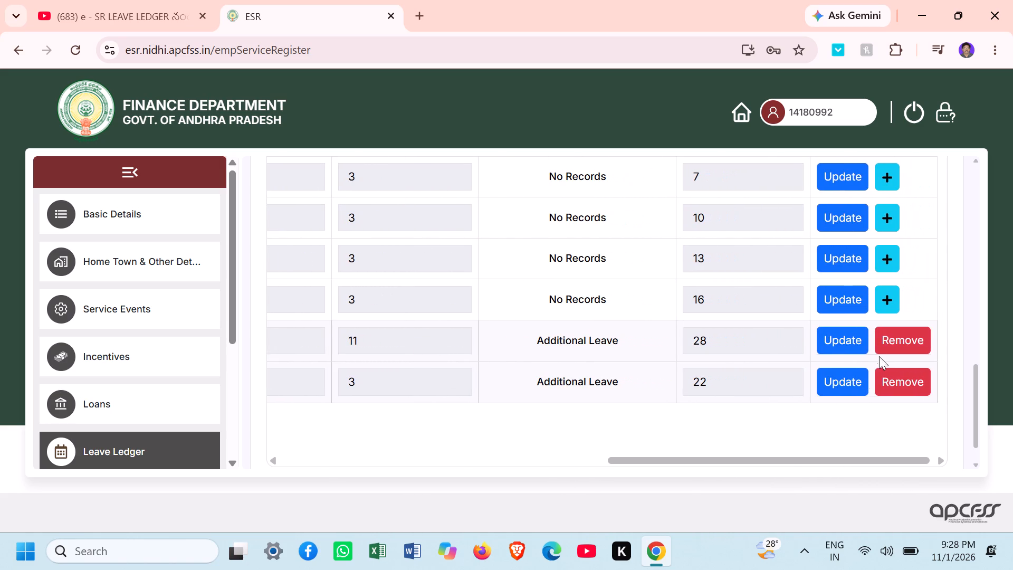
Set the balance of additional leave row 10.1 to 27, save the row and dismiss the resulting message.
left_click(843, 347)
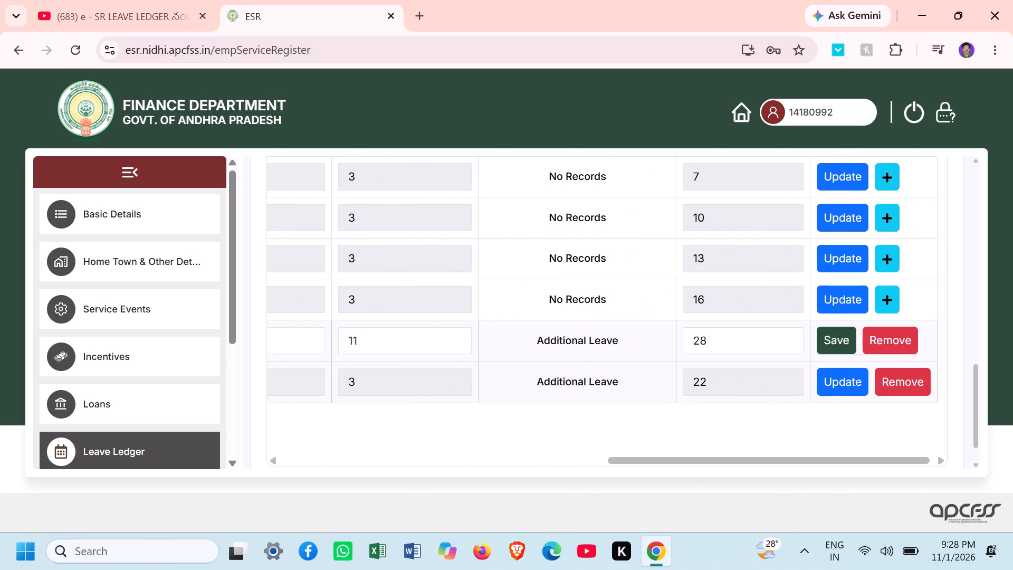
left_click(726, 349)
key("BackSpace")
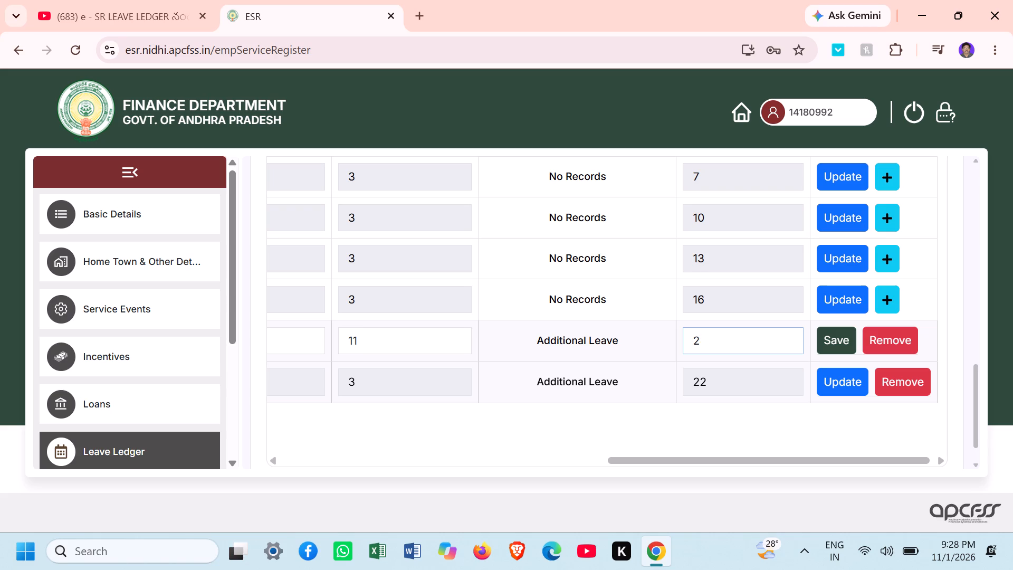
key("7")
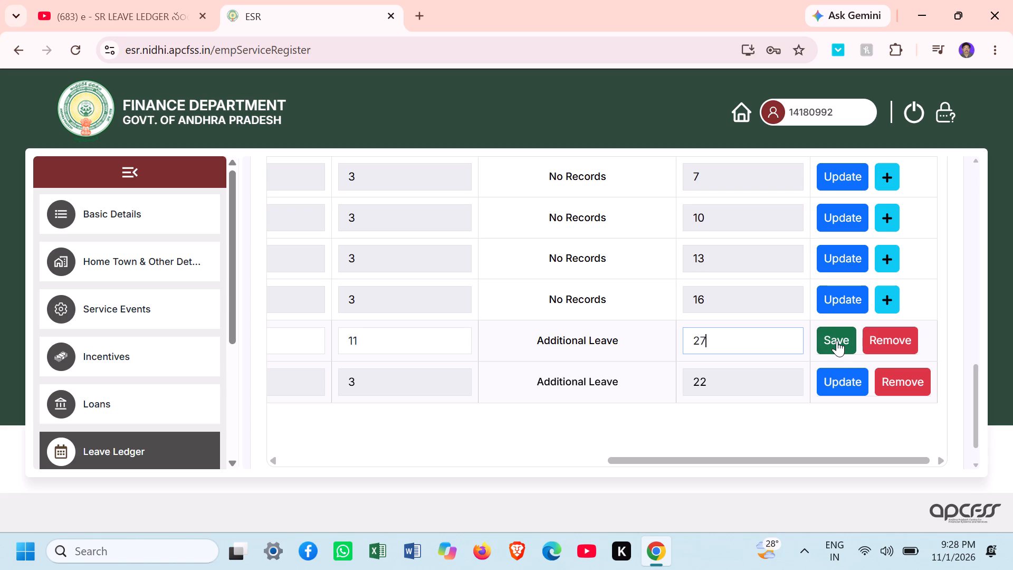
left_click(837, 340)
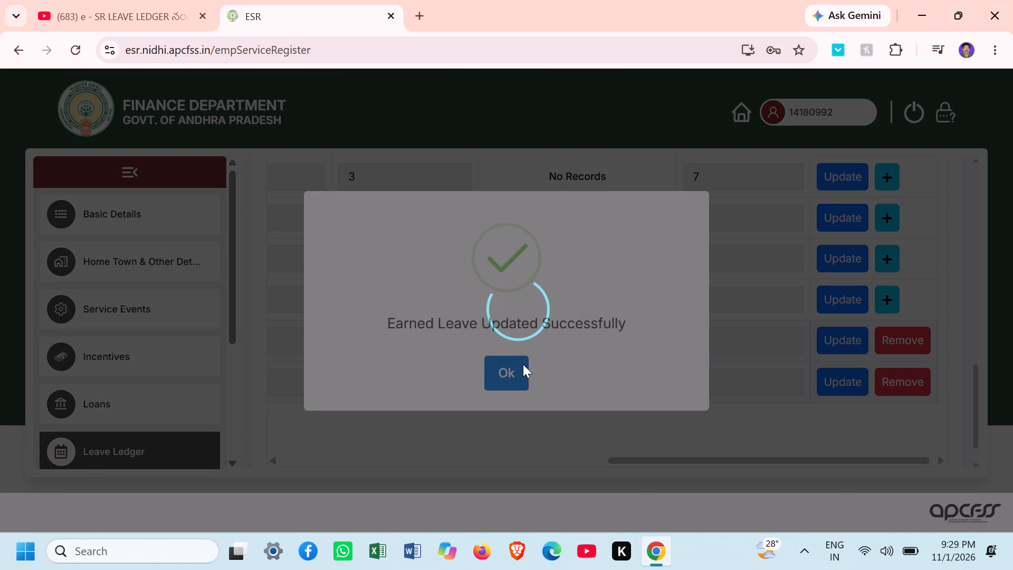
left_click(523, 364)
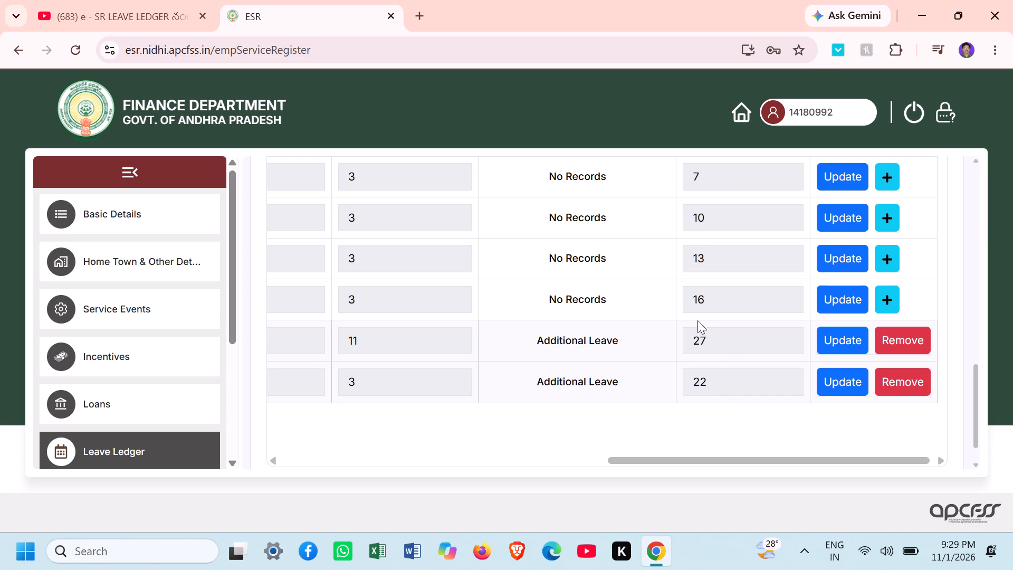
Set additional leave row 10.2's leaves at credit to 27 and balance to 30, save it and dismiss the resulting message.
left_click_drag(731, 461, 678, 469)
left_click(934, 380)
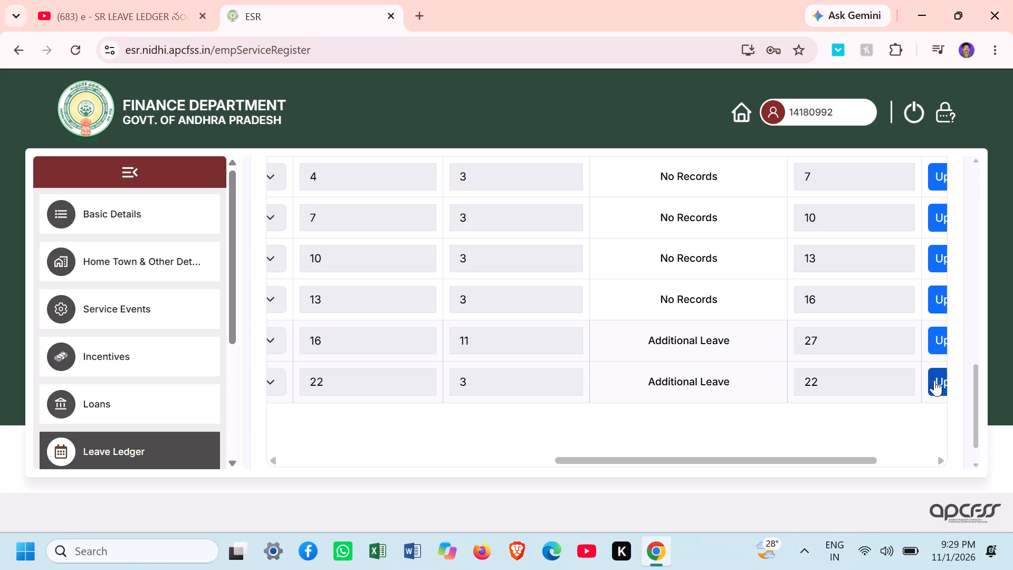
left_click(348, 383)
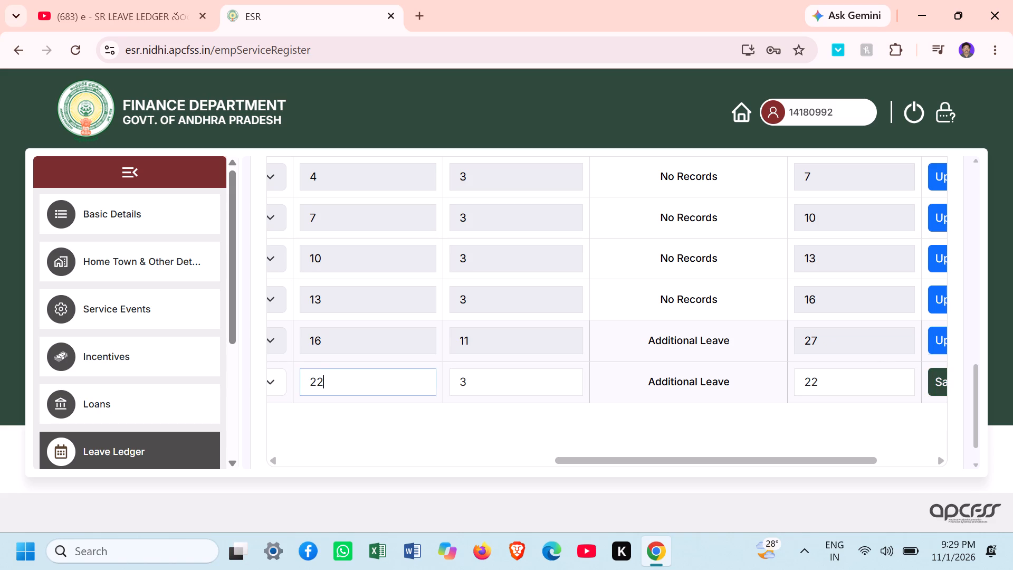
key("BackSpace")
key("7")
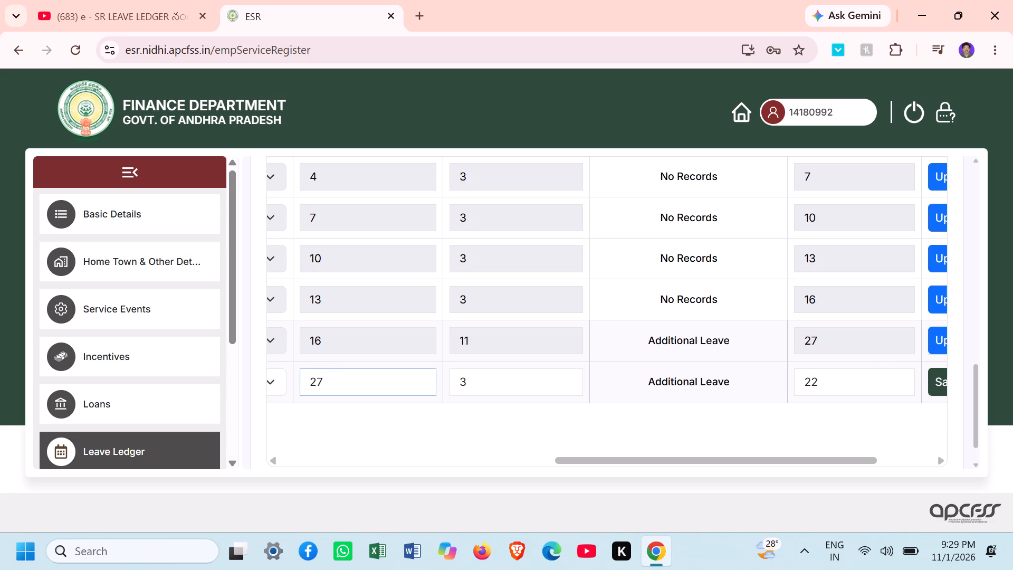
left_click(822, 387)
key("BackSpace")
key("BackSpace")
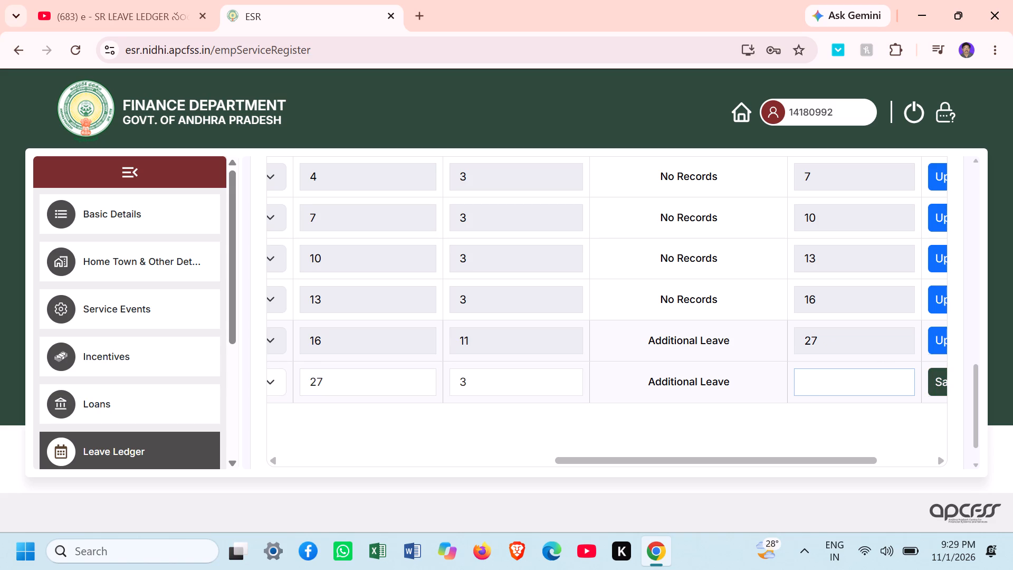
key("3")
key("0")
left_click(936, 387)
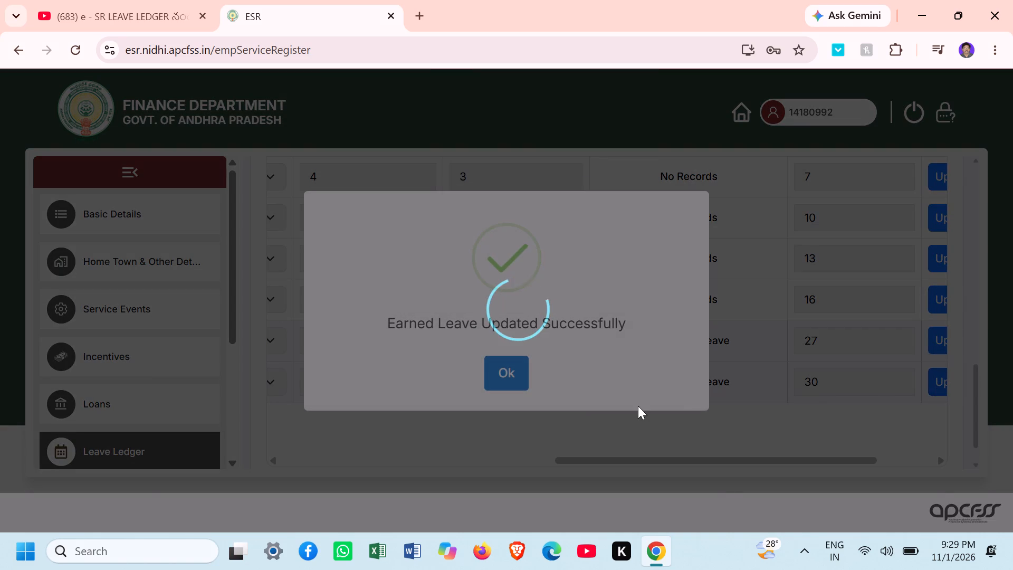
left_click(515, 372)
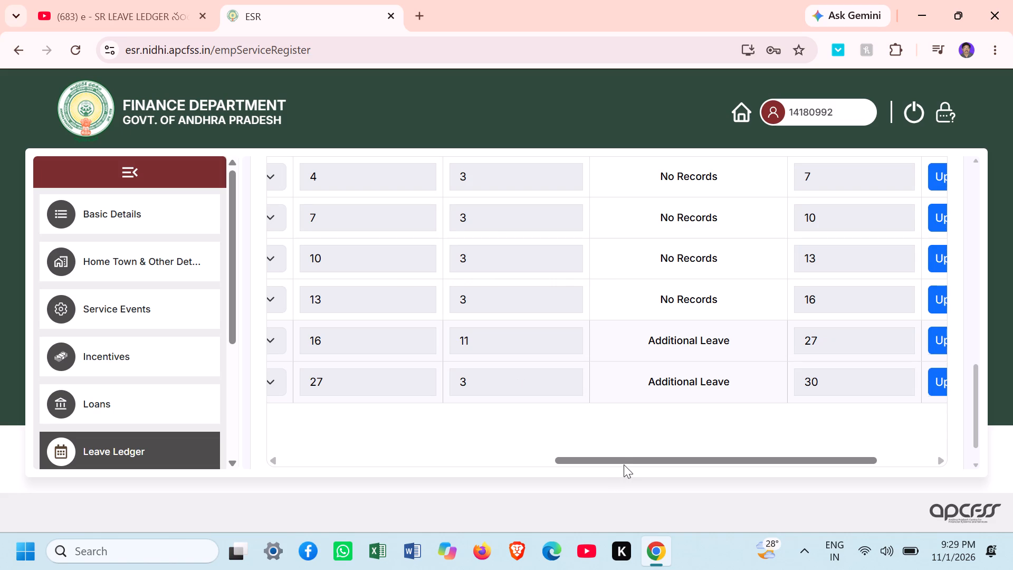
Open page 2 of the EL ledger and look through the dates and leave types of rows 11 to 20.2.
left_click_drag(624, 461, 767, 452)
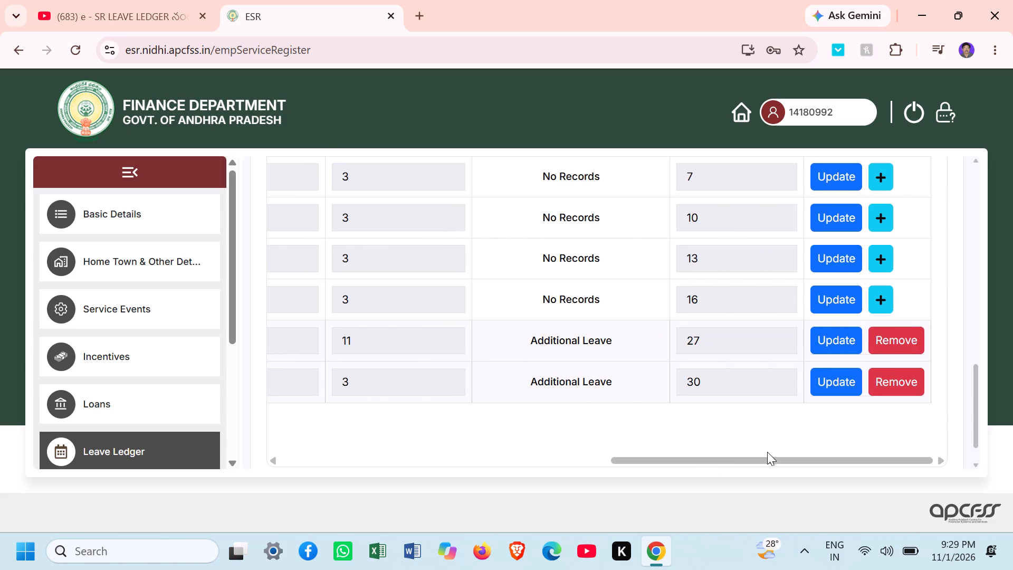
left_click_drag(976, 411, 976, 433)
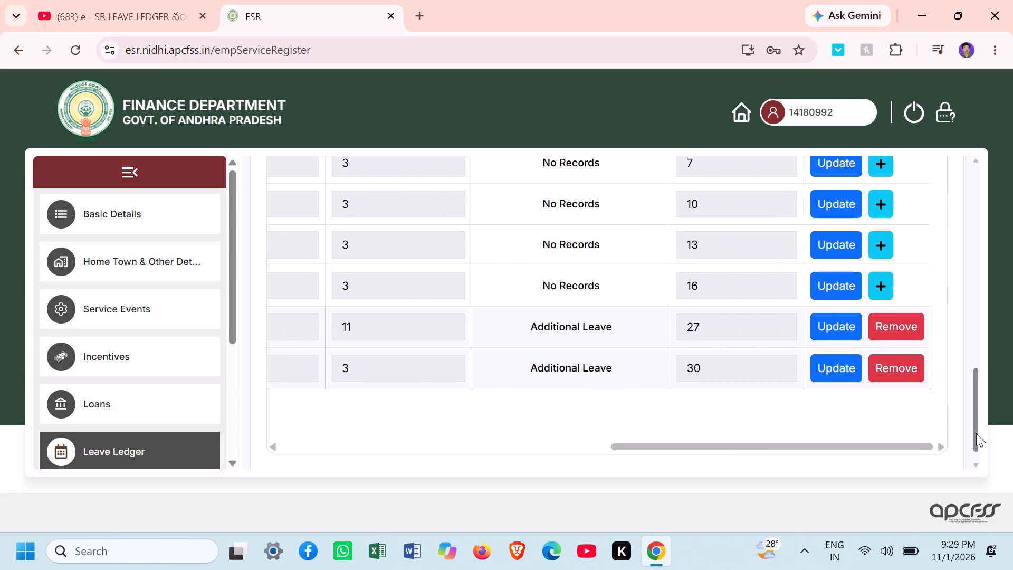
left_click_drag(976, 433, 976, 468)
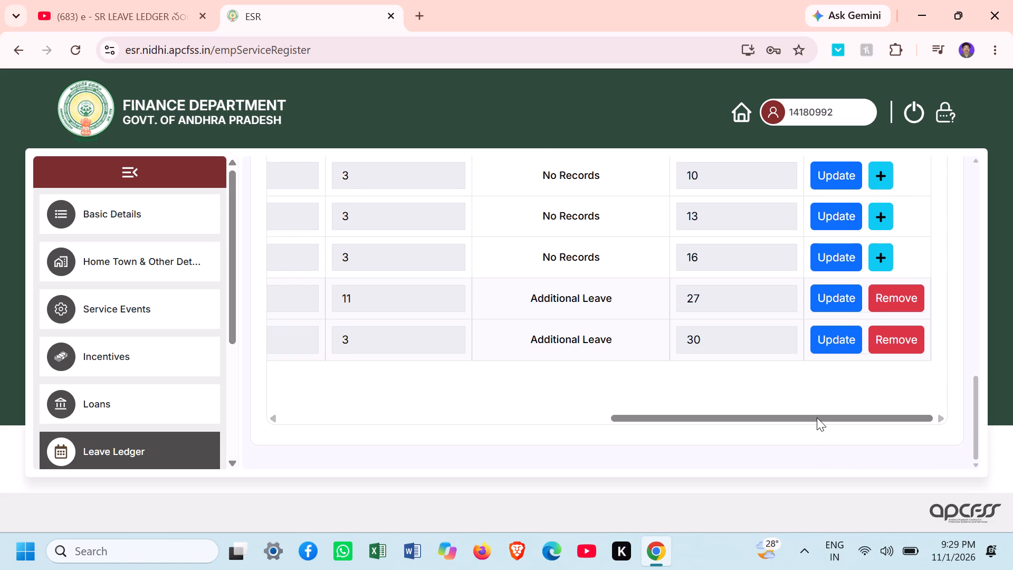
left_click_drag(817, 418, 461, 408)
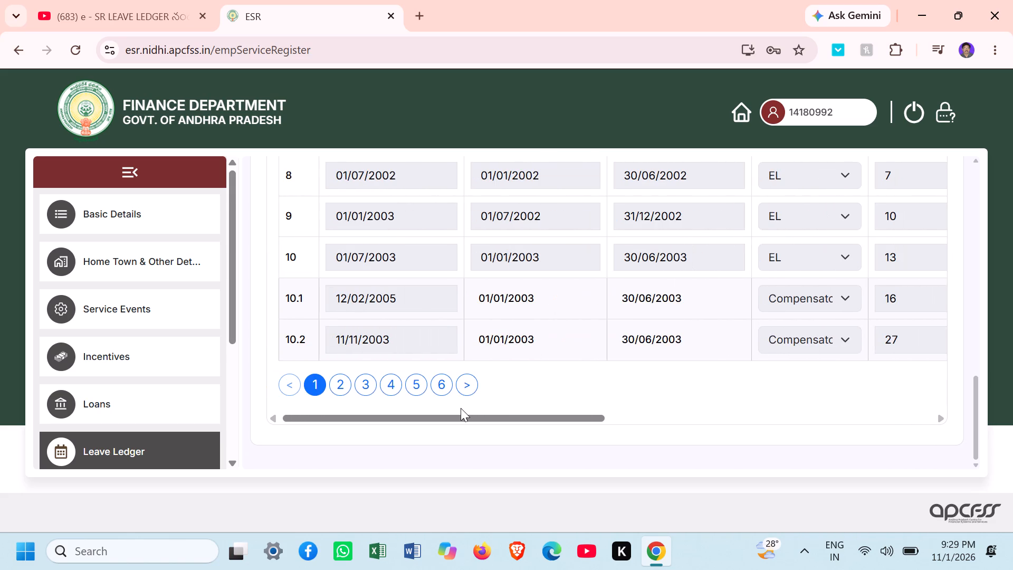
left_click_drag(461, 408, 457, 408)
left_click(341, 387)
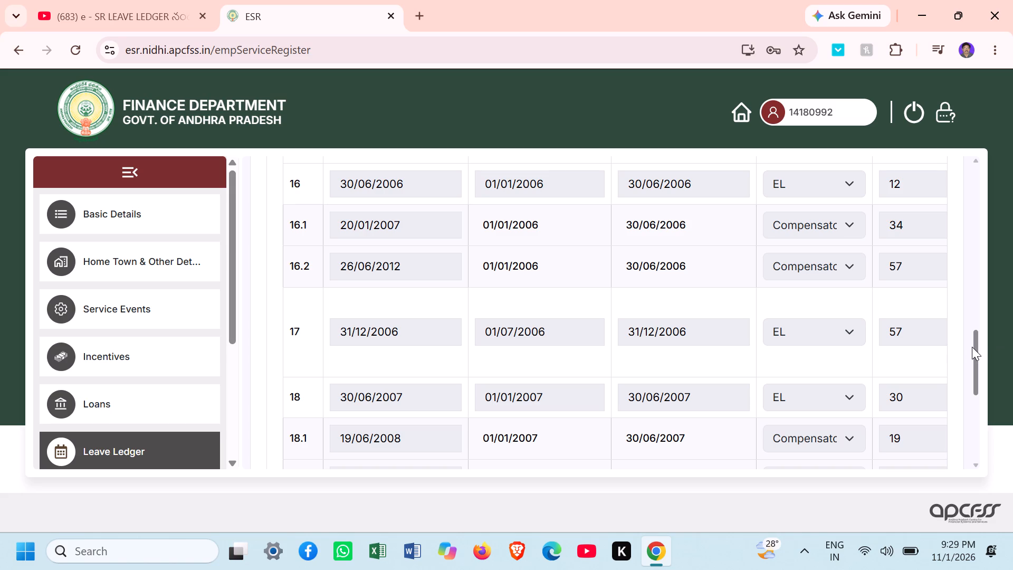
left_click_drag(972, 346, 955, 268)
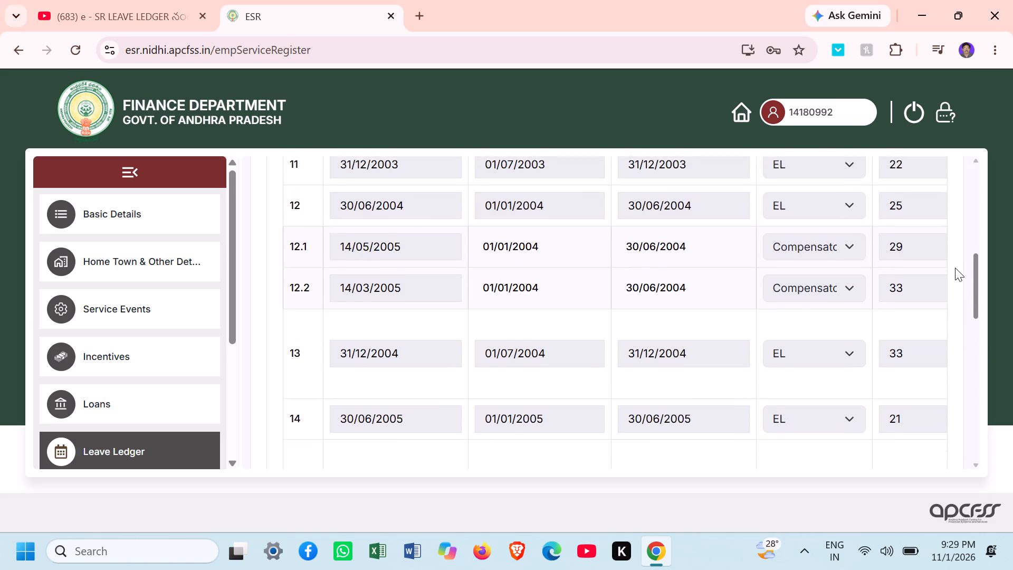
left_click_drag(955, 268, 950, 263)
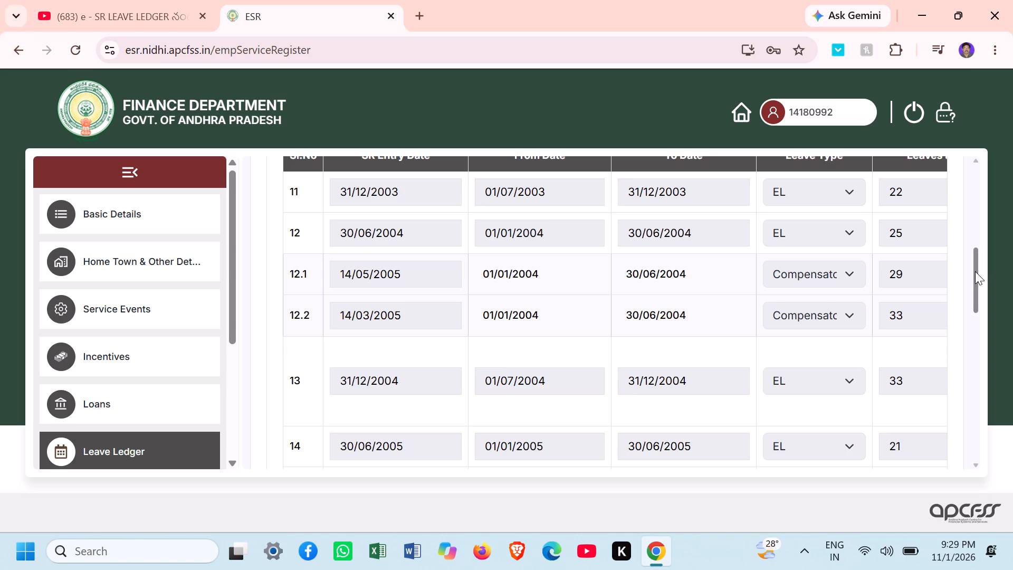
left_click_drag(975, 271, 978, 348)
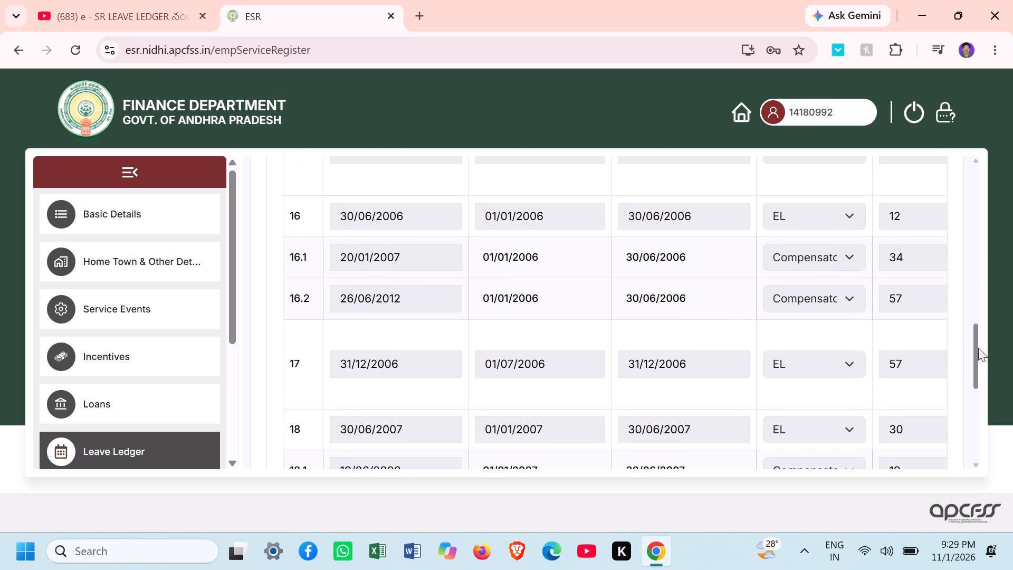
left_click_drag(978, 348, 978, 405)
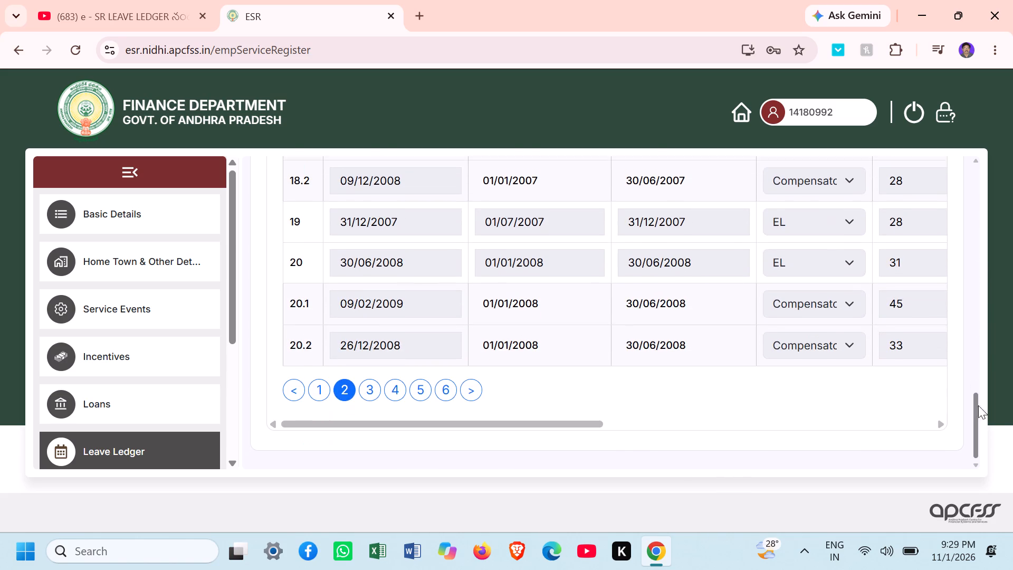
left_click_drag(978, 405, 960, 255)
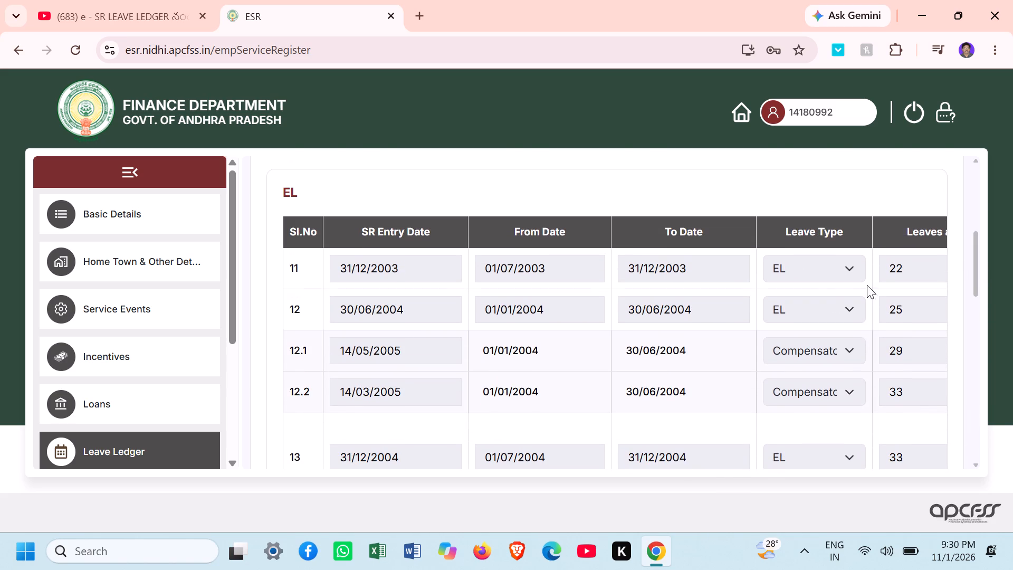
Examine the leaves at credit, leaves earned, leaves availed and balance of EL rows 11 to 14 on page 2.
left_click(804, 274)
key("Right")
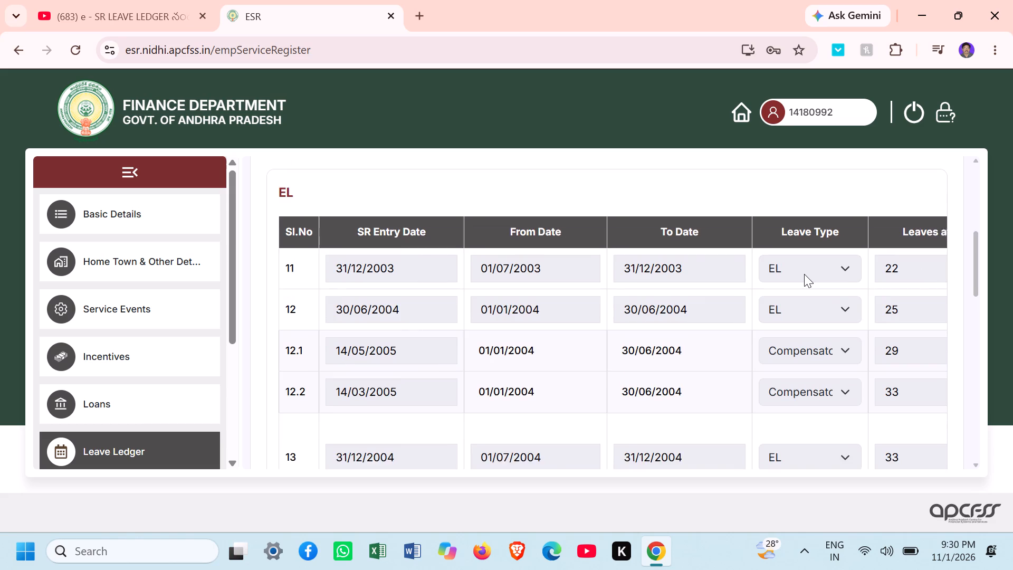
key("Right")
key("Right")
key("Right")
key("Right")
key("Right")
key("Right")
key("Right")
key("Right")
key("Right")
key("Right")
key("Right")
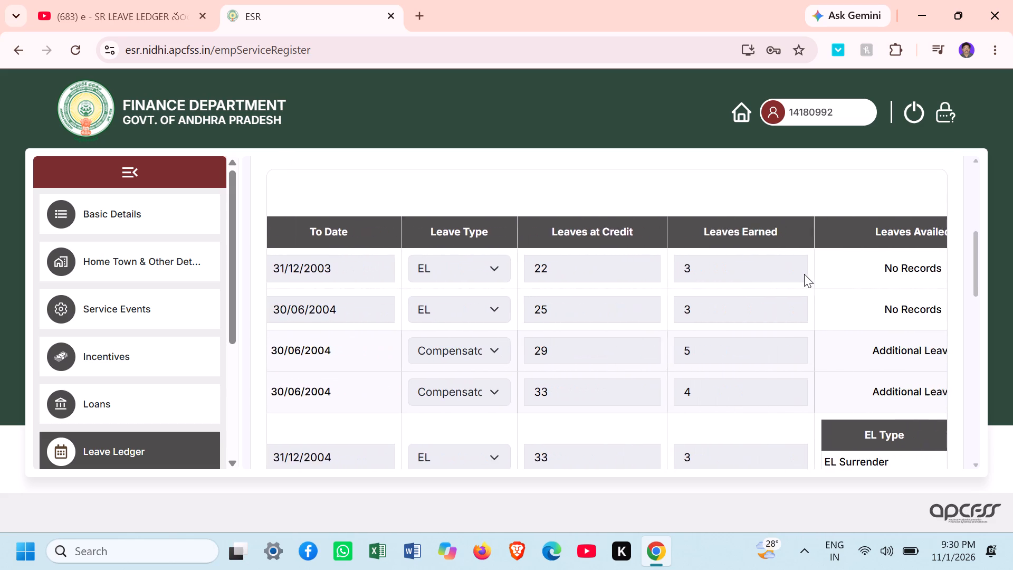
key("Right")
key("Right")
key("Right")
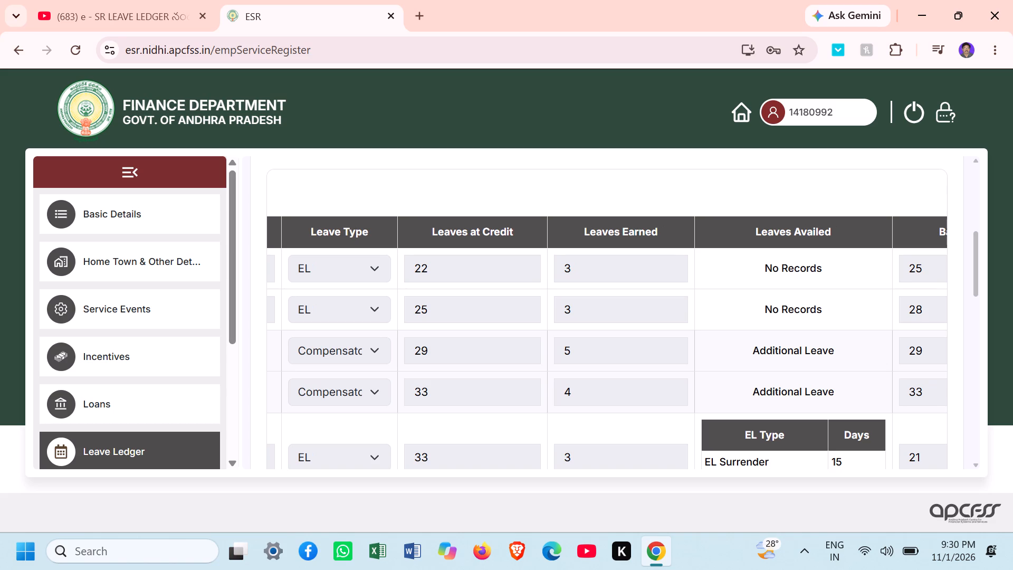
left_click_drag(976, 245, 976, 258)
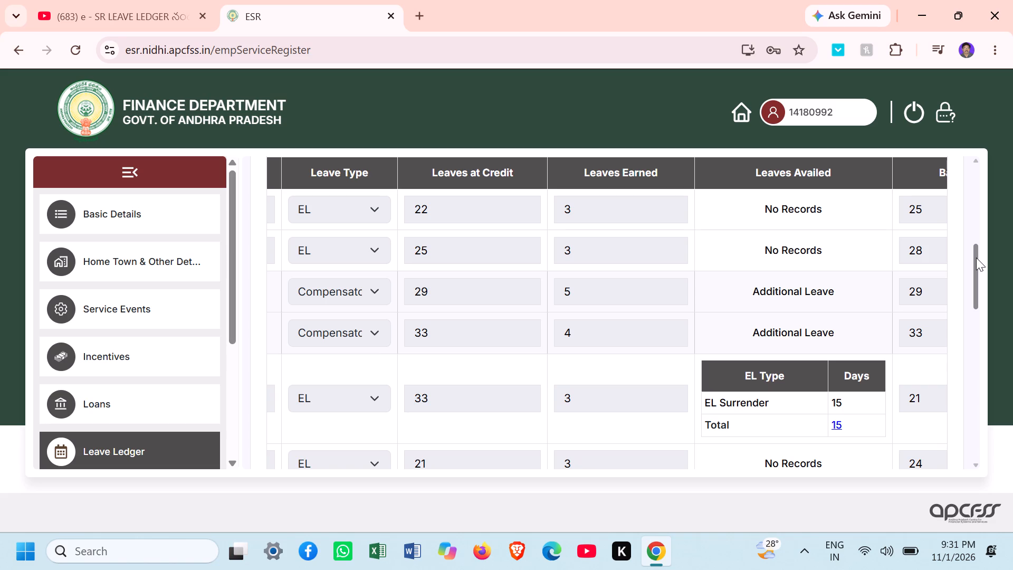
Return to page 1 of the EL ledger and review the leaves at credit, earned and availed from row 1 onward.
double_click(979, 465)
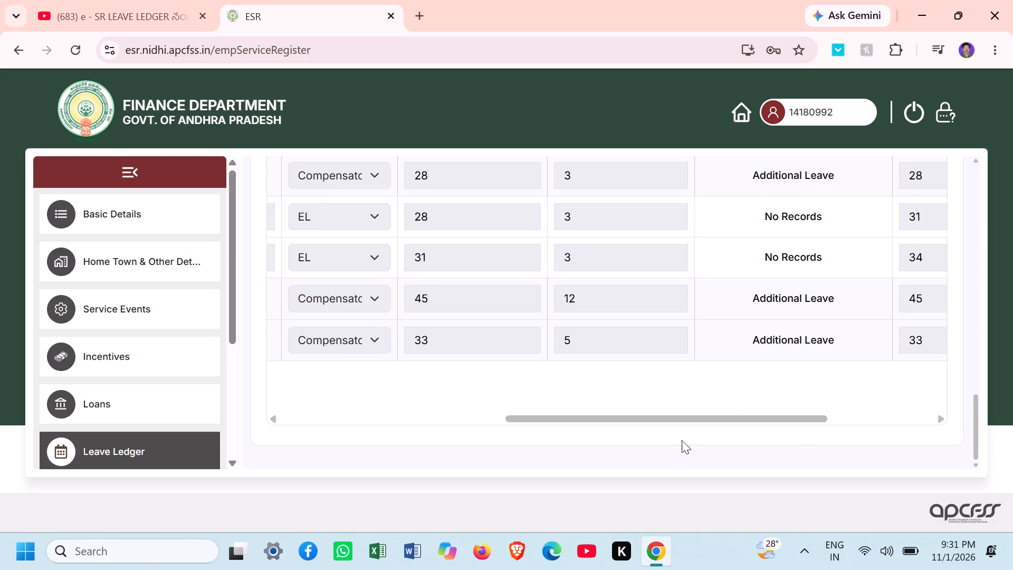
left_click_drag(695, 420, 542, 413)
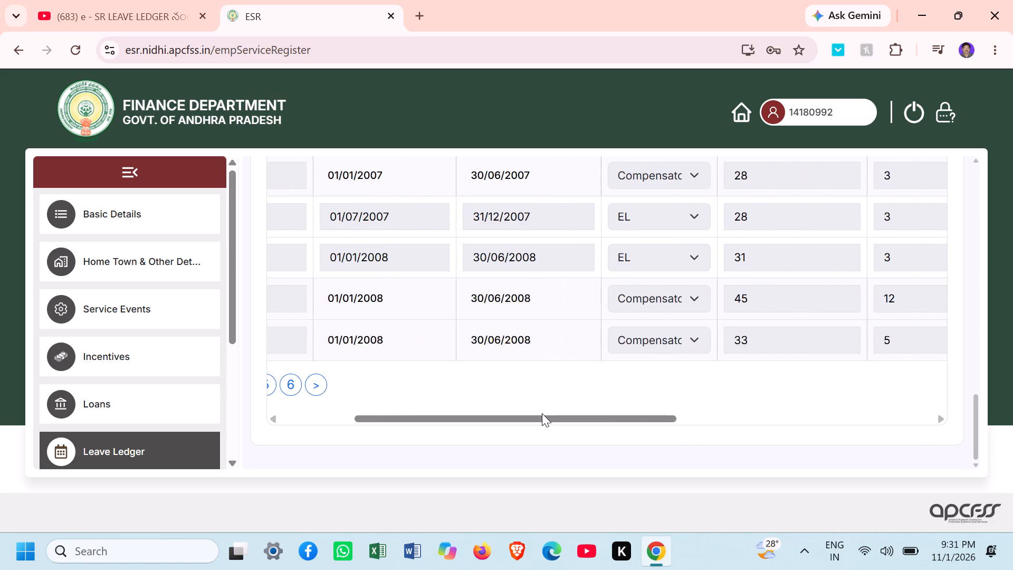
left_click_drag(542, 413, 323, 421)
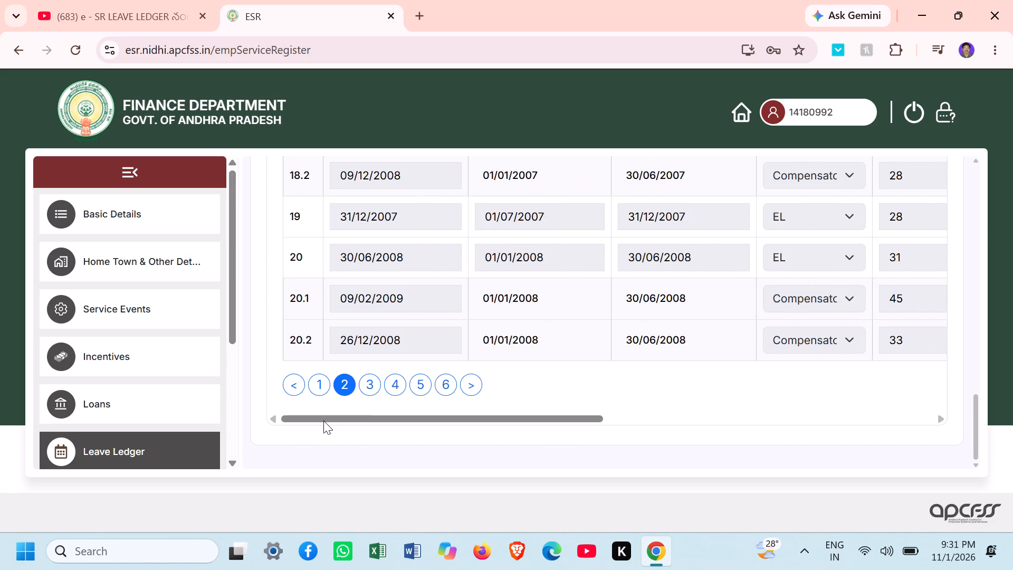
left_click_drag(323, 421, 321, 420)
left_click(321, 387)
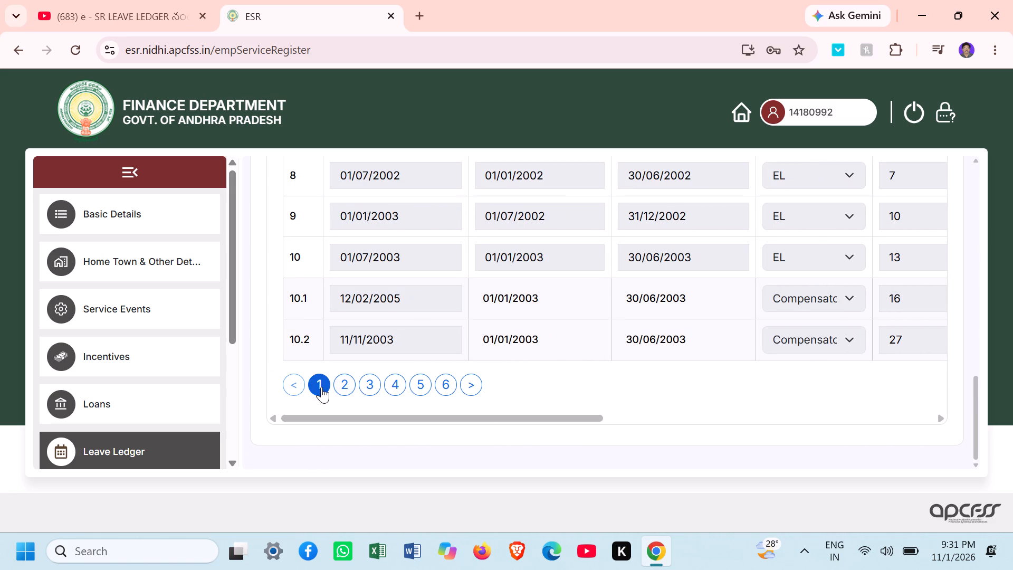
left_click_drag(433, 416, 553, 427)
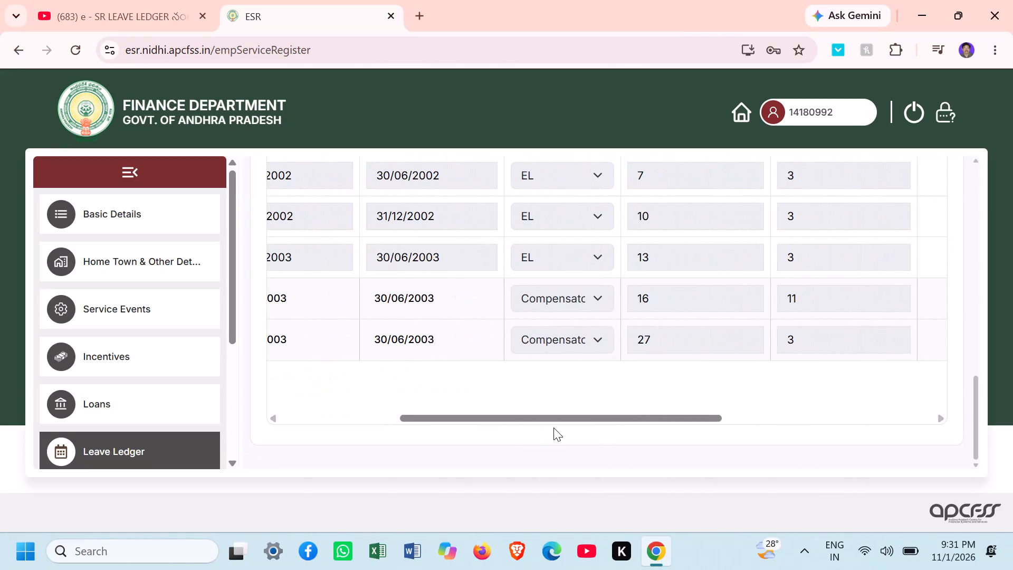
left_click_drag(553, 427, 634, 424)
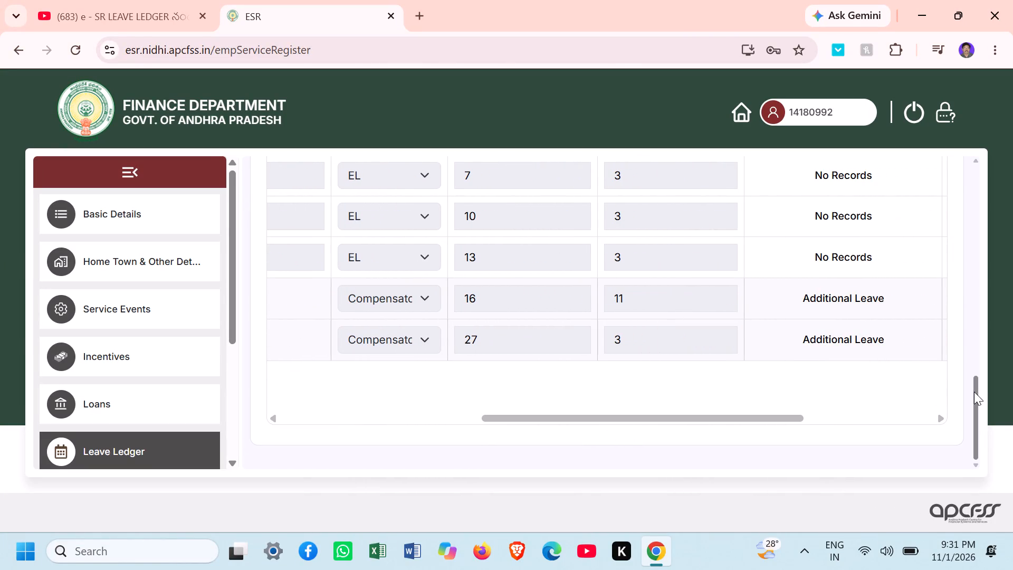
left_click_drag(974, 392, 967, 290)
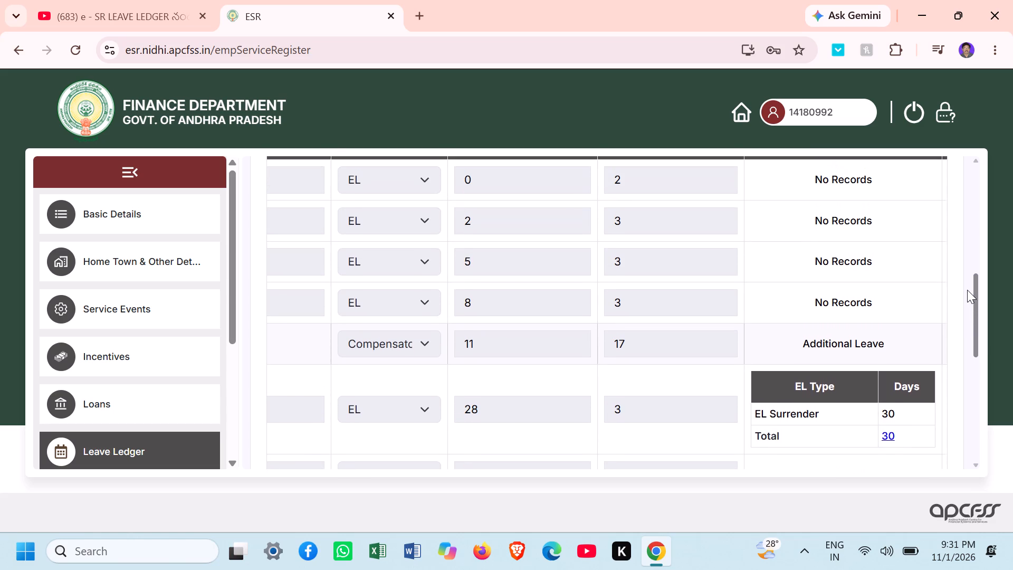
left_click_drag(967, 290, 969, 292)
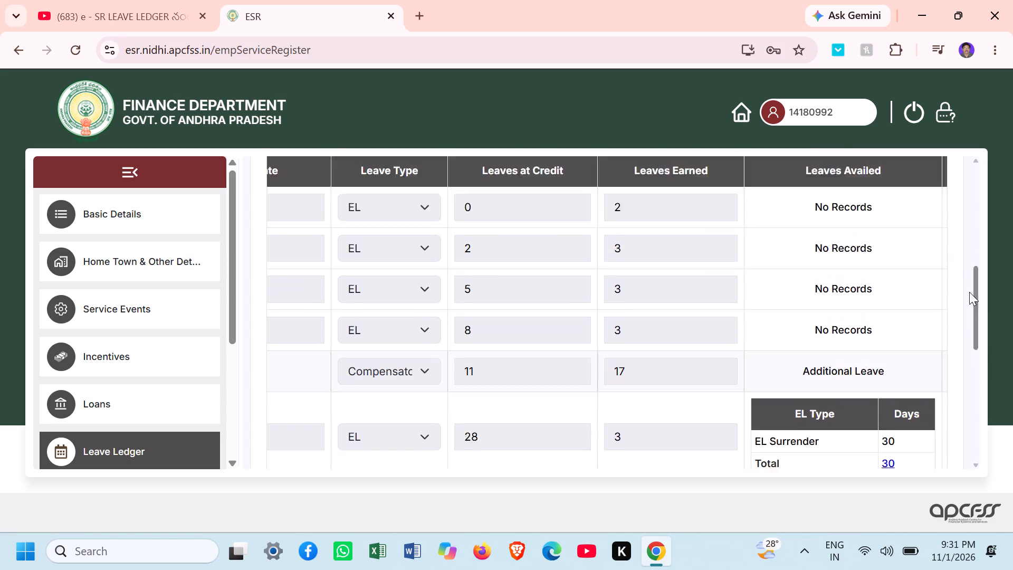
left_click_drag(969, 292, 973, 320)
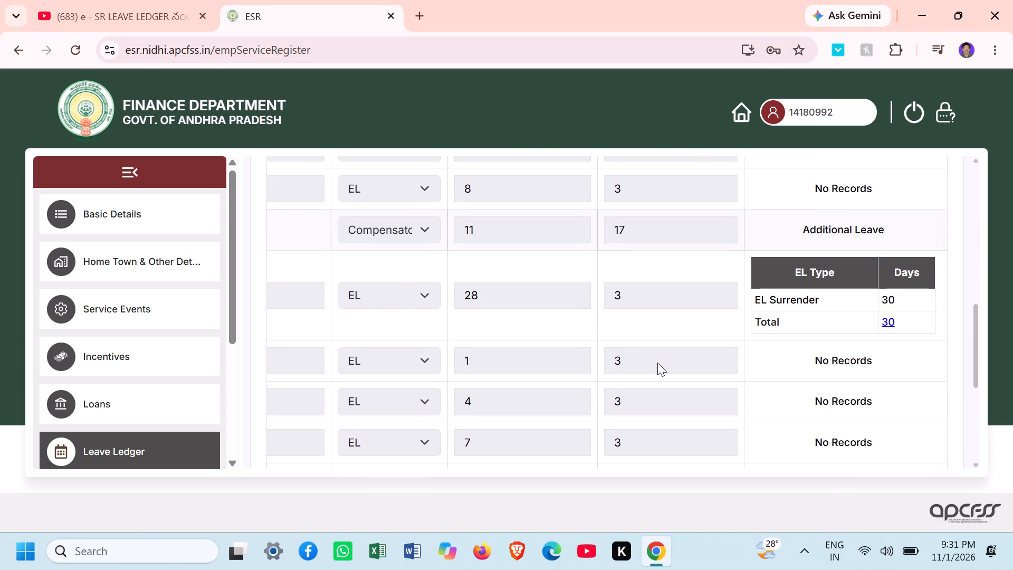
Check the period dates of additional leave row 4.1 and rows 5 to 8 against their credits, leaves earned and availed.
left_click(546, 294)
key("Left")
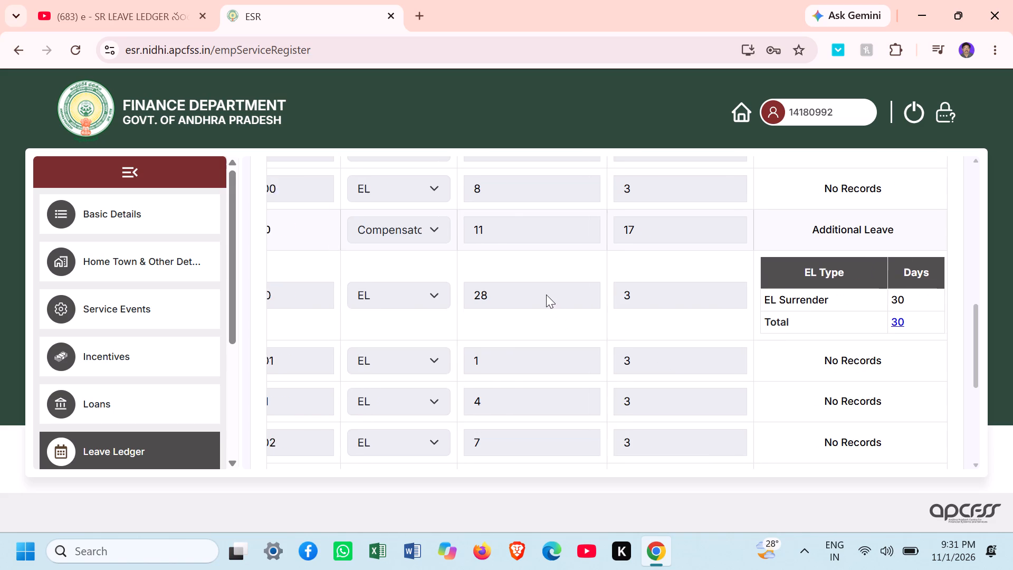
key("Left")
key("Left")
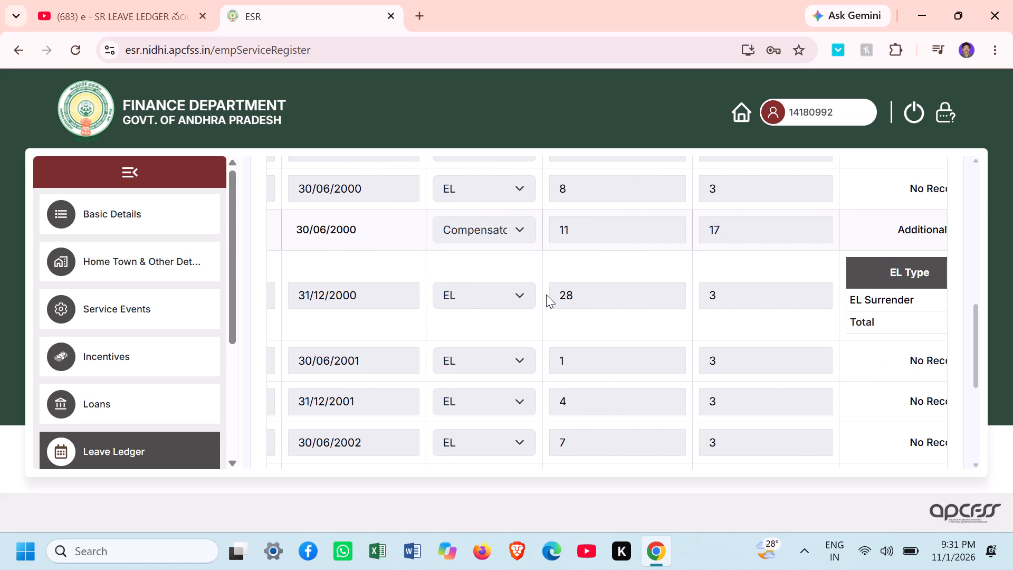
key("Left")
key("Left")
key("Left")
key("Left")
key("Left")
key("Left")
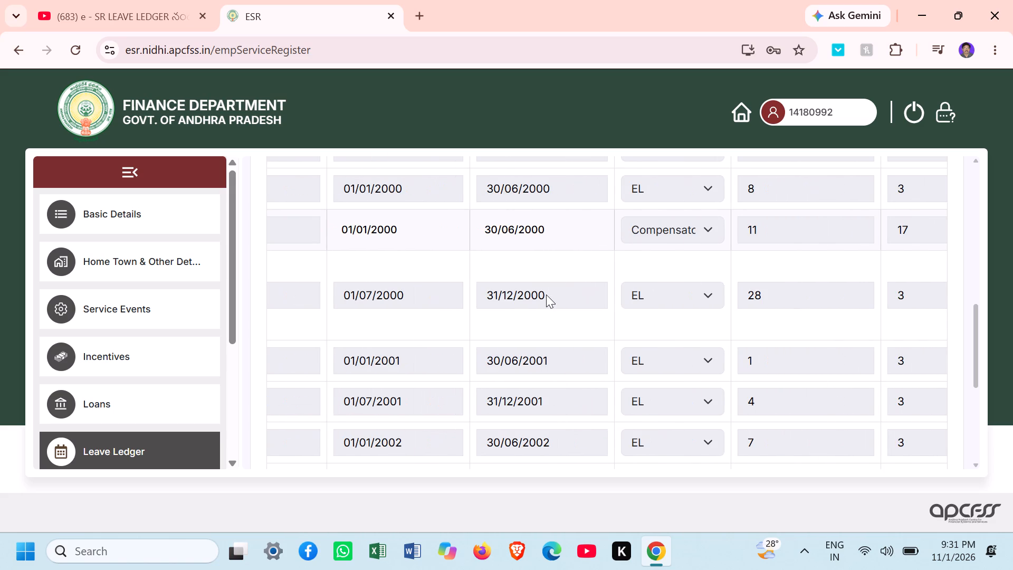
key("Right")
key("Right")
key("Right")
key("Right")
key("Right")
key("Right")
key("Right")
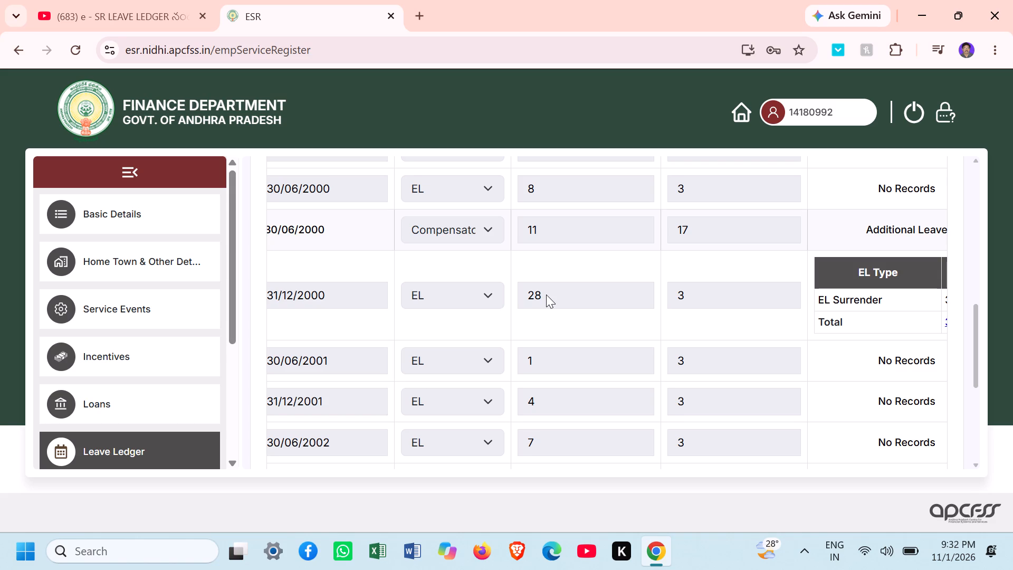
key("Right")
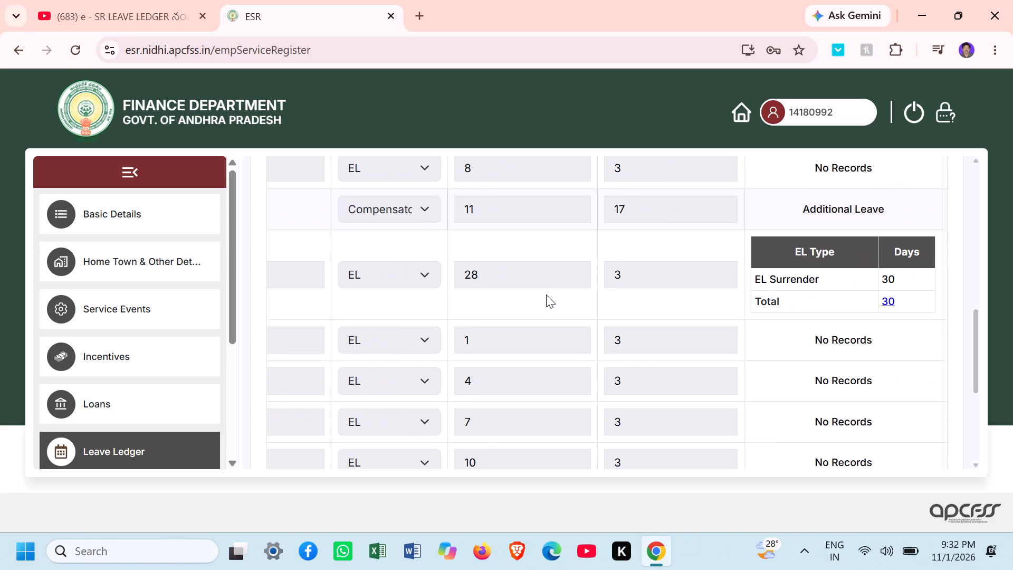
Examine the leaves at credit and leaves earned of rows 7 to 10.2 at the end of page 1 with their period dates.
key("Down")
key("Down")
key("Down")
key("Down")
key("Down")
key("Down")
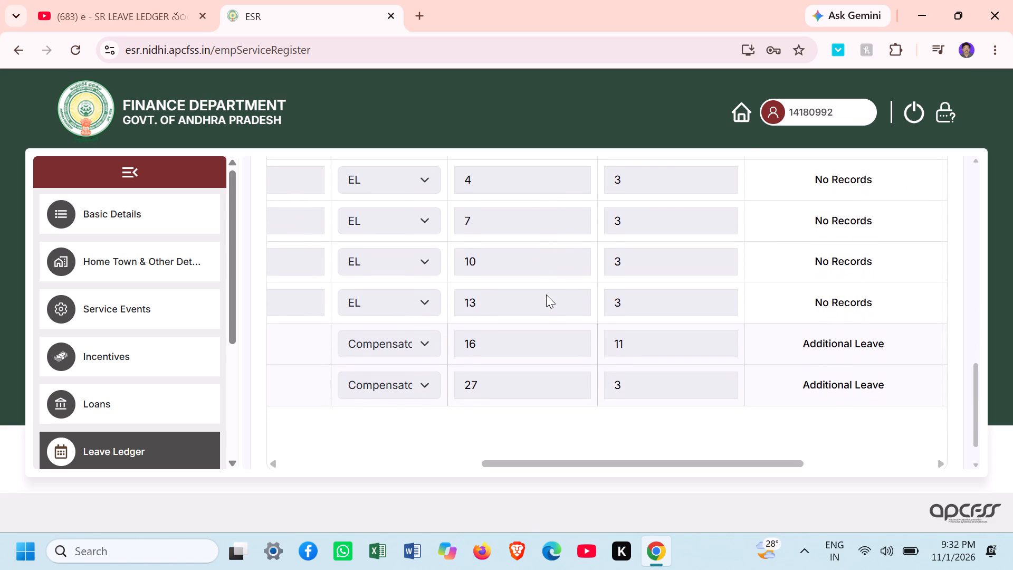
key("Left")
key("Left")
key("Left")
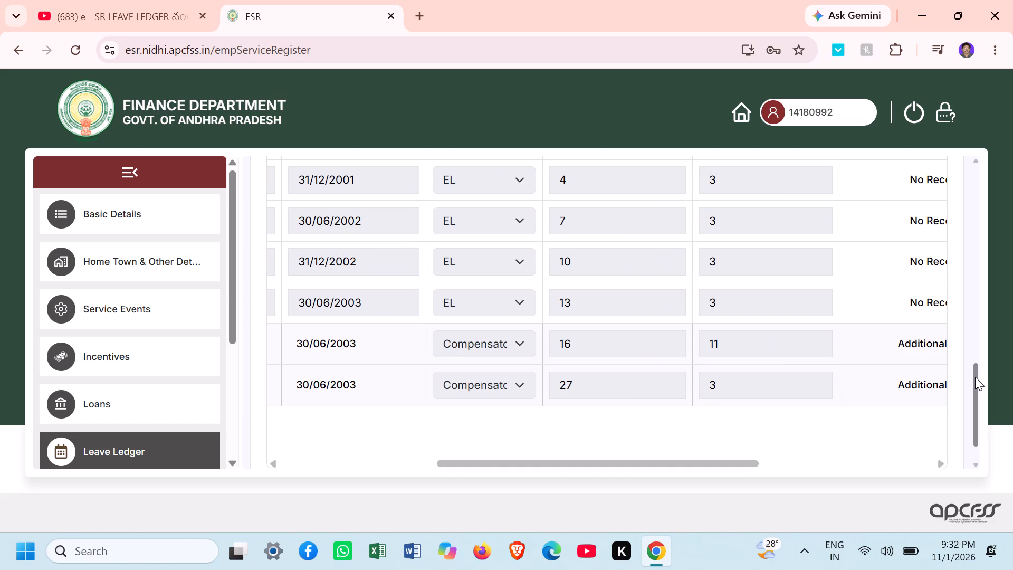
Reopen page 2 of the EL ledger and examine rows 11 to 13 from their dates through to leaves availed and balance.
left_click_drag(975, 377, 973, 419)
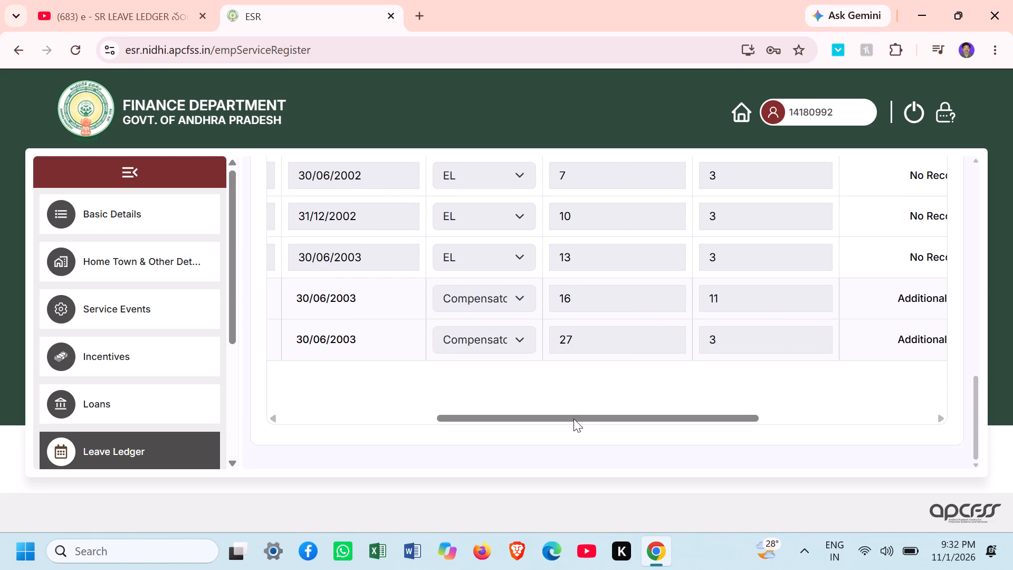
left_click_drag(574, 419, 323, 449)
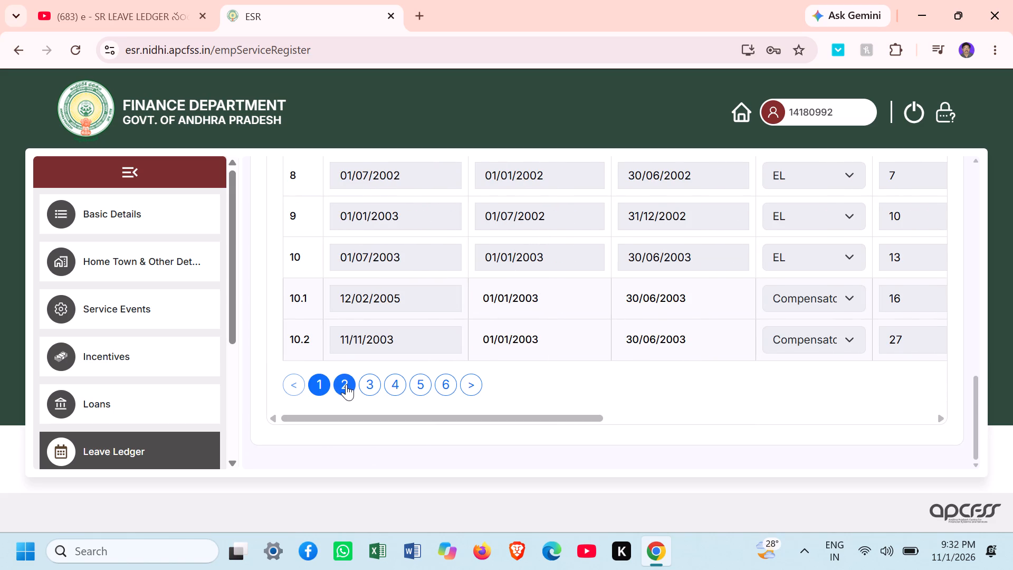
left_click(346, 384)
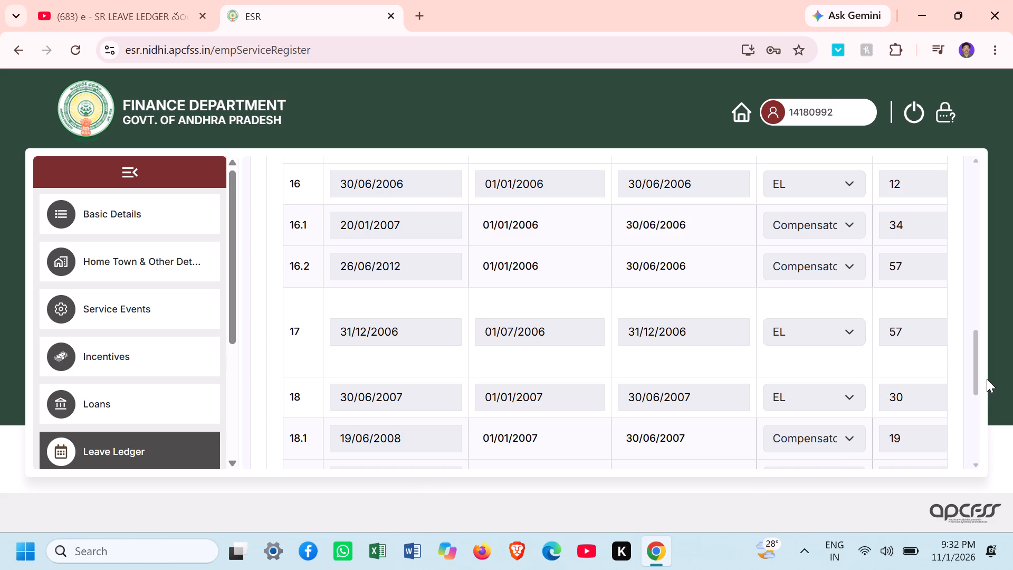
left_click_drag(977, 367, 967, 278)
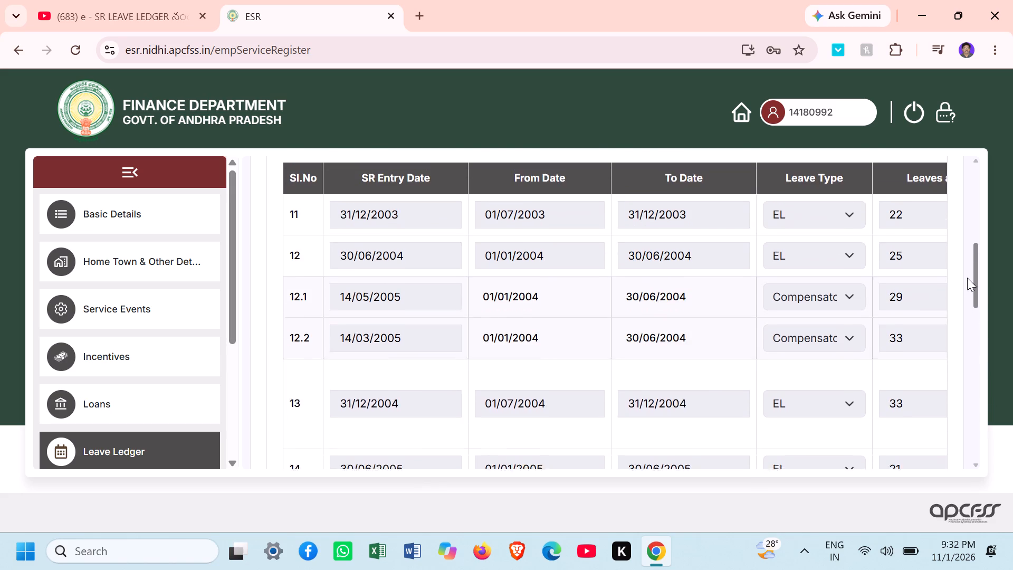
left_click_drag(967, 278, 967, 280)
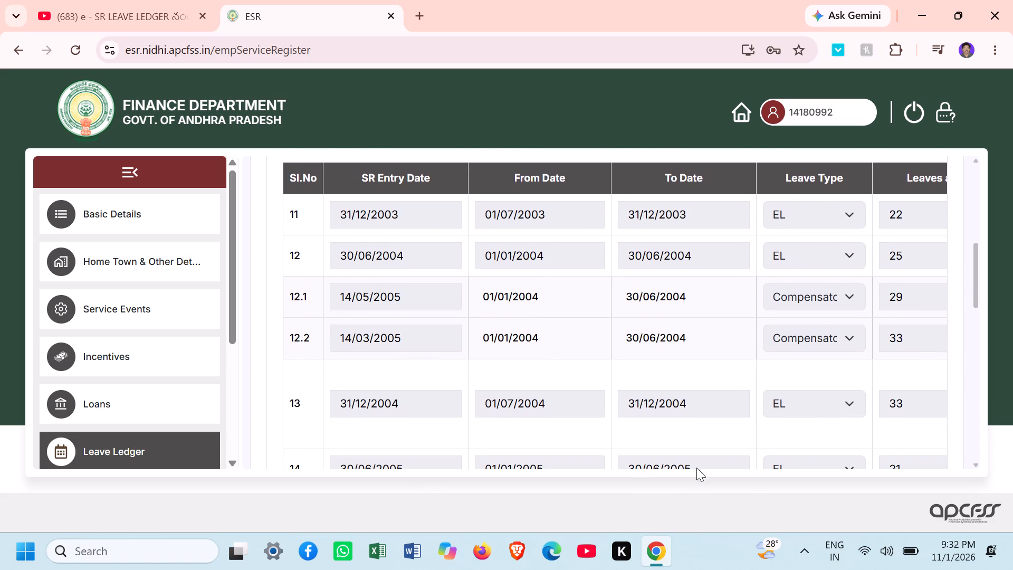
left_click(725, 261)
key("Right")
key("Right")
key("Right")
key("Right")
key("Right")
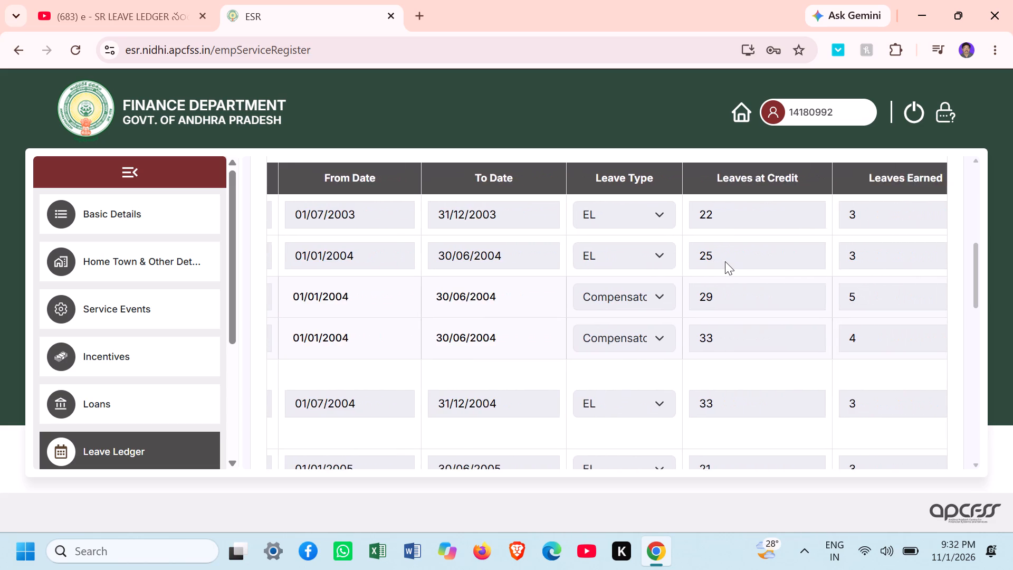
key("Right")
key("Right")
key("Right")
key("Right")
key("Right")
key("Right")
key("Right")
key("Right")
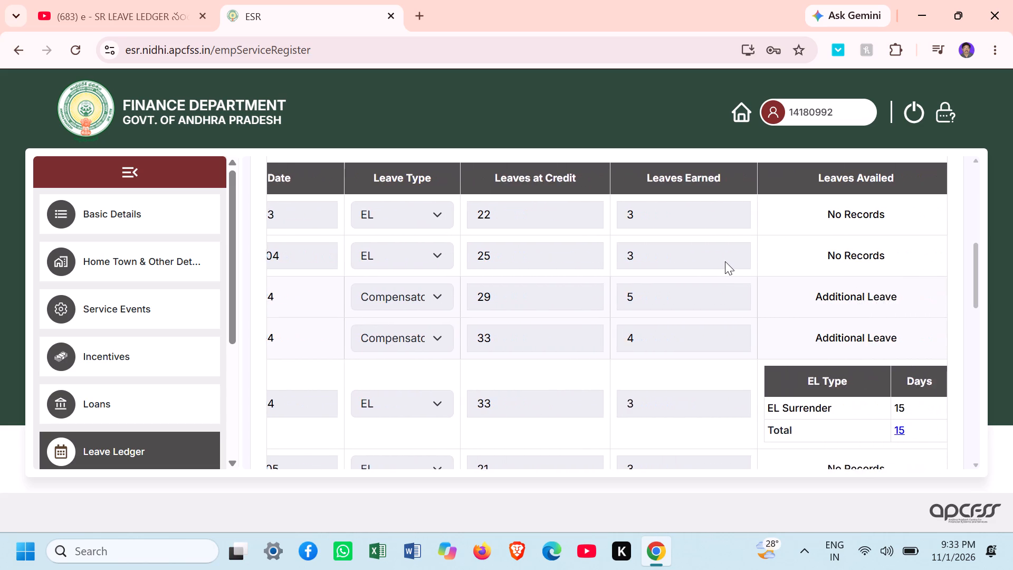
key("Right")
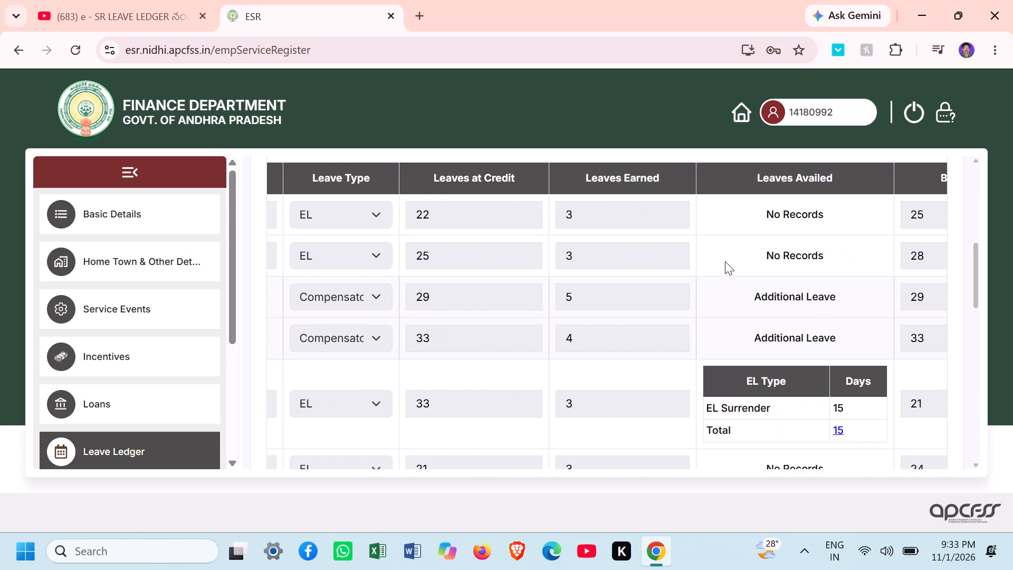
Compare the leaves at credit and leaves earned of additional leave rows 12.1 and 12.2 with rows 11, 12 and 13.
key("Left")
key("Left")
key("Left")
key("Left")
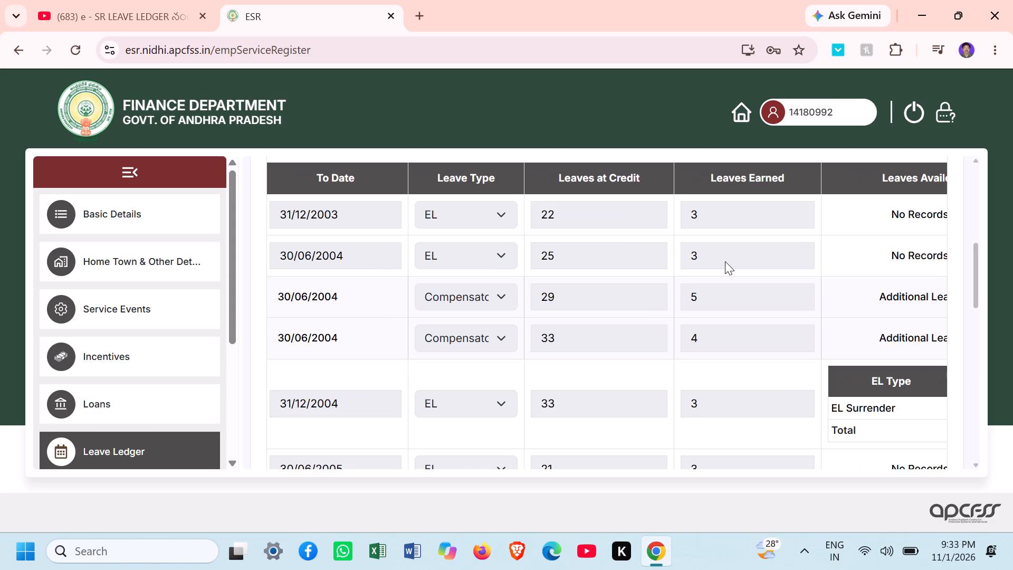
key("Right")
key("Right")
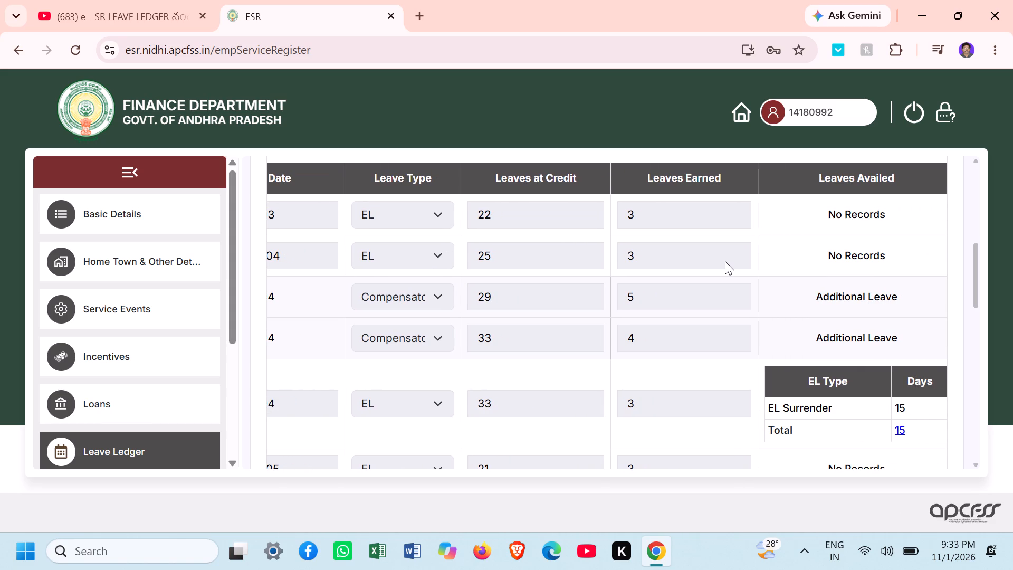
key("Left")
key("Left")
key("Left")
key("Left")
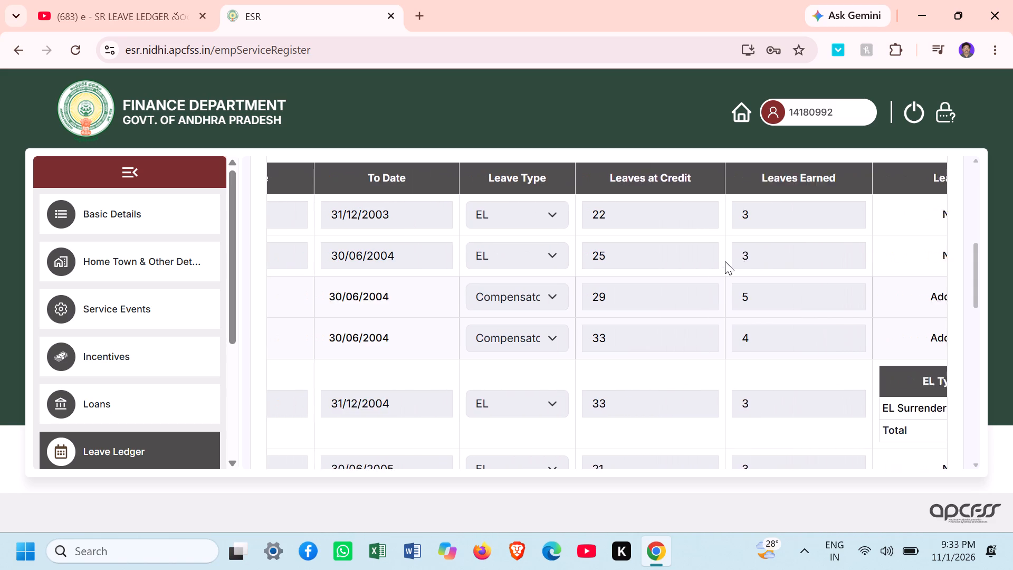
Check the leaves at credit and leaves earned of rows 13 to 16, including additional leave rows 16.1 and 16.2, against their period end dates.
key("Down")
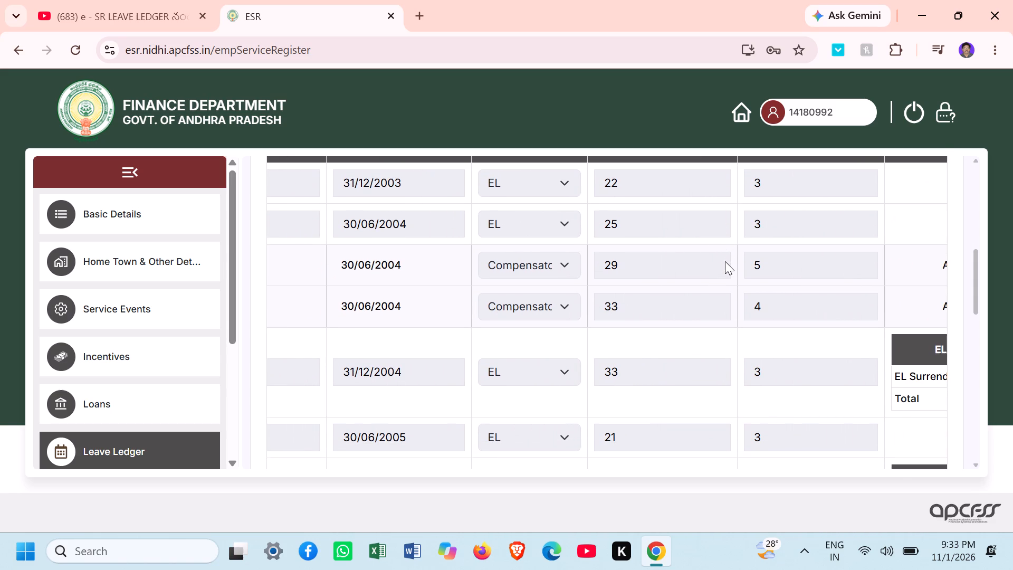
key("Down")
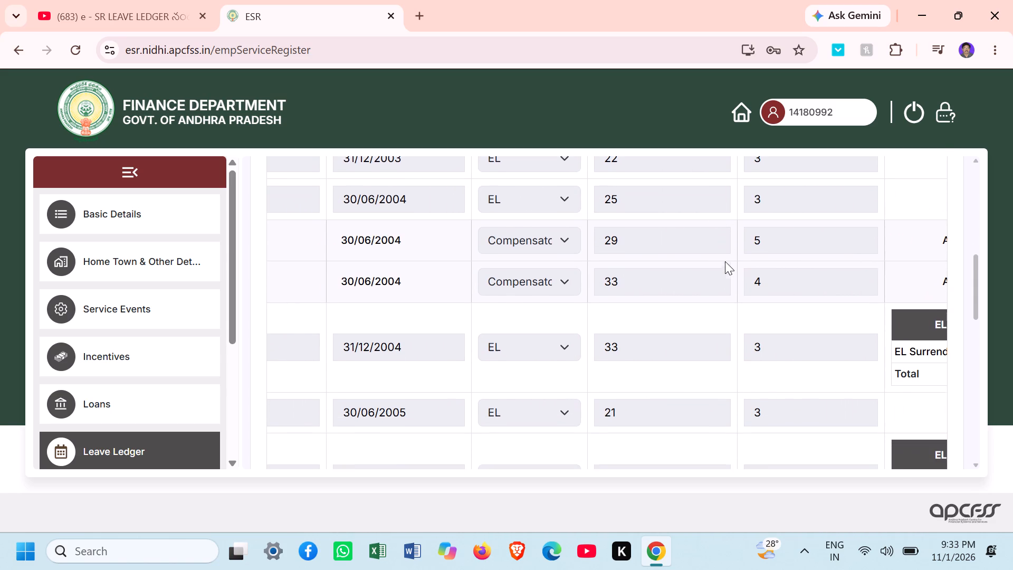
key("Down")
key("Down")
key("Down")
key("Down")
key("Down")
key("Down")
key("Down")
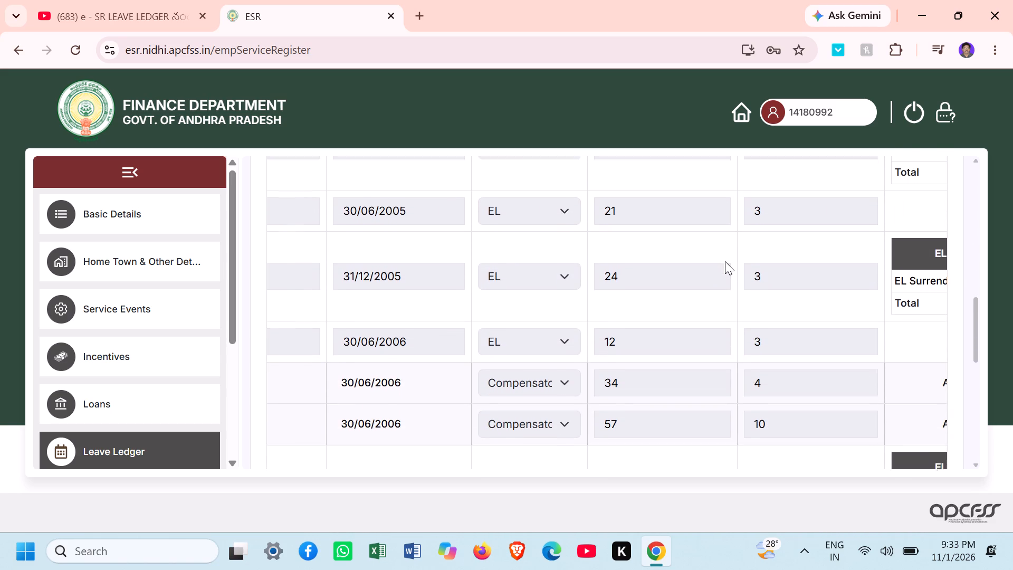
key("Down")
key("Down")
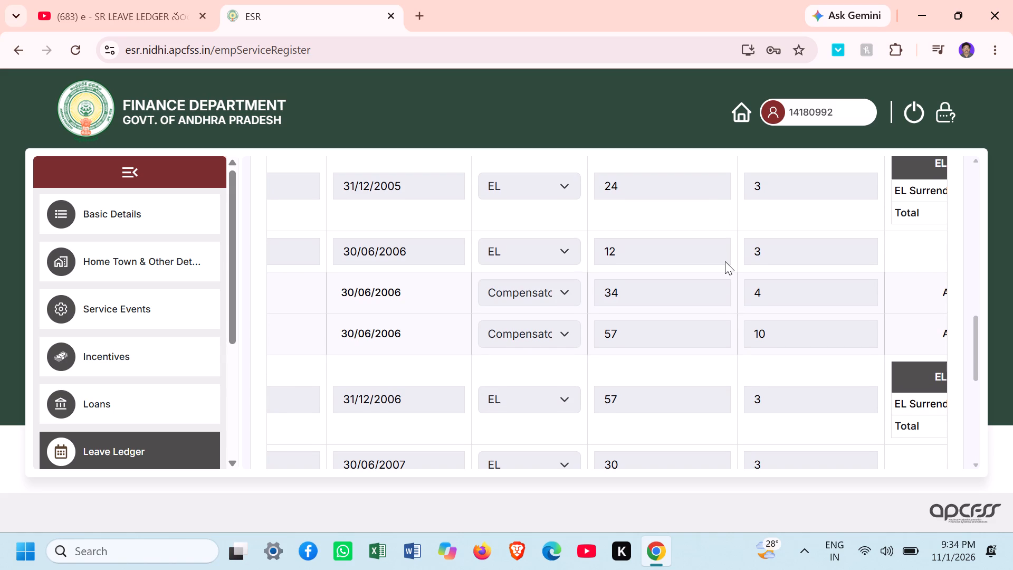
Examine the leaves at credit and leaves earned of rows 17 to 20 with their additional leave rows through the end of page 2.
key("Down")
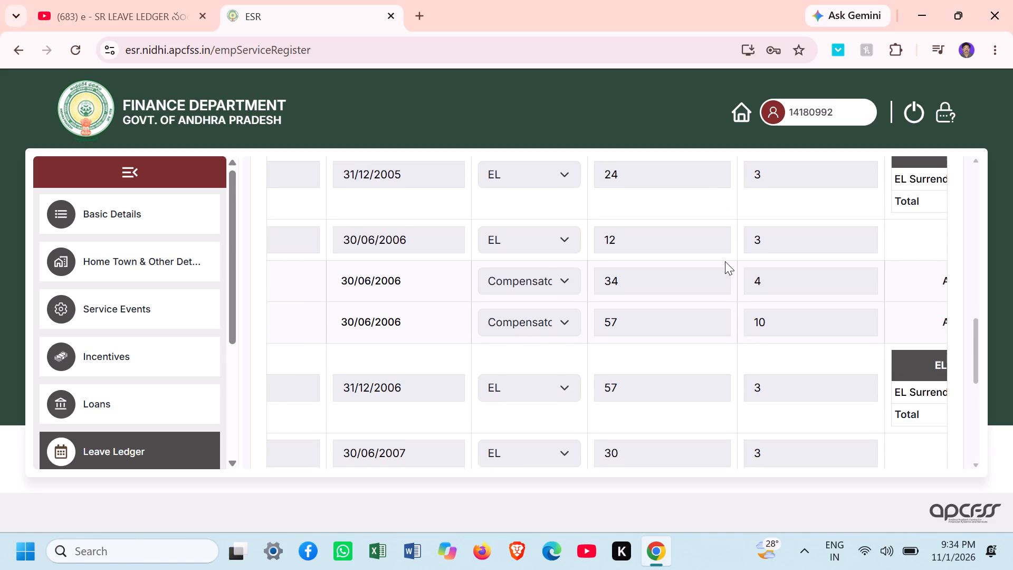
key("Down")
key("Down")
key("Down")
key("Down")
key("Down")
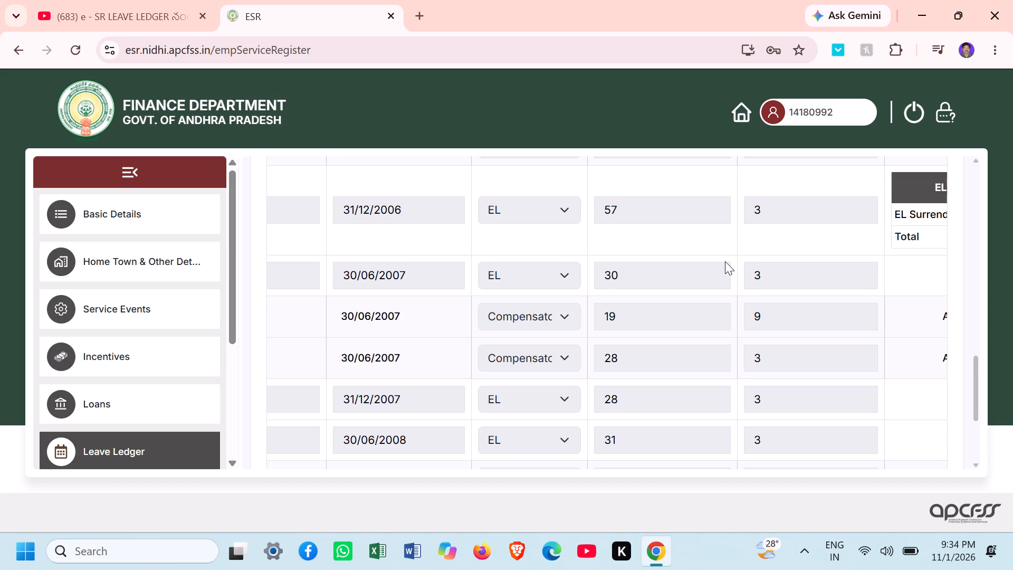
key("Down")
key("Down")
key("Down")
key("Down")
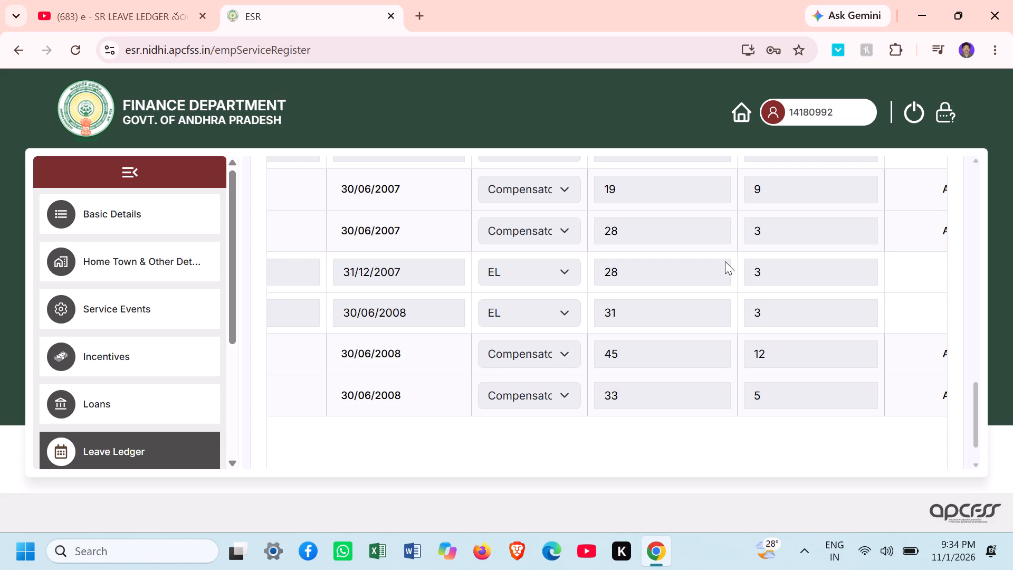
key("Down")
key("Down")
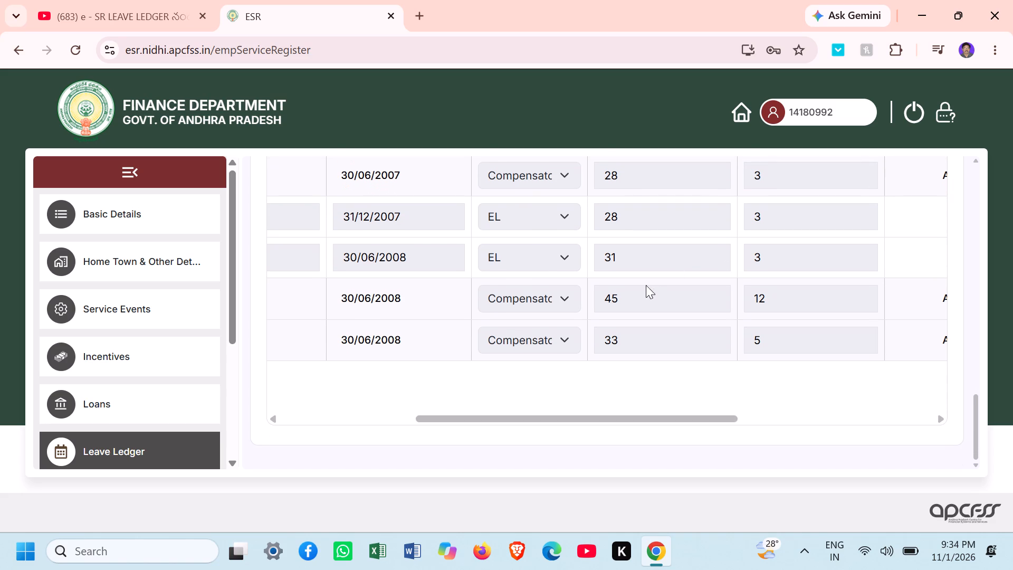
Open page 3 of the EL ledger and examine the 2009 and 2010 rows from period dates through leaves earned and availed, including additional leave.
left_click_drag(596, 417, 416, 431)
left_click(367, 385)
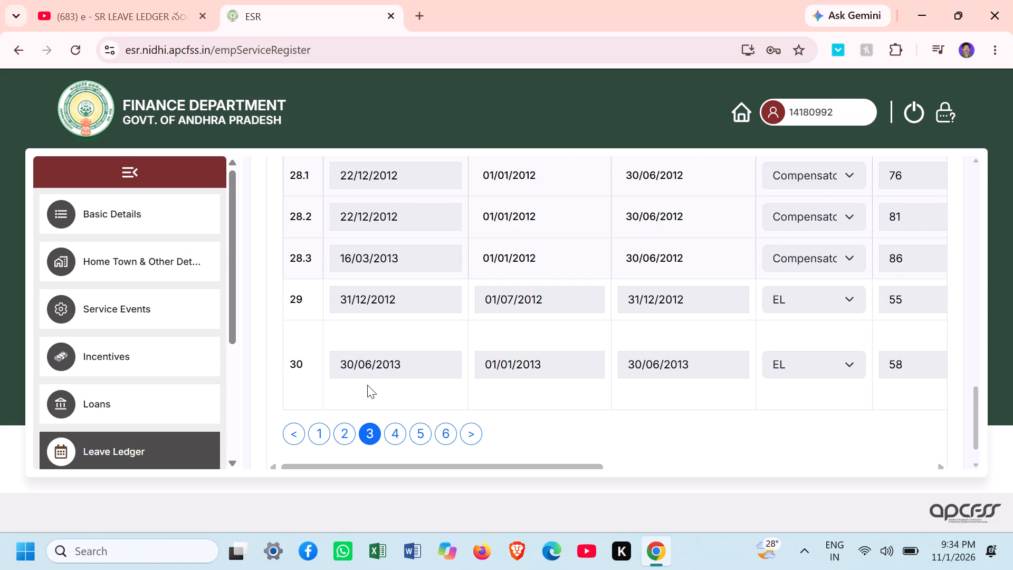
left_click_drag(588, 466, 655, 463)
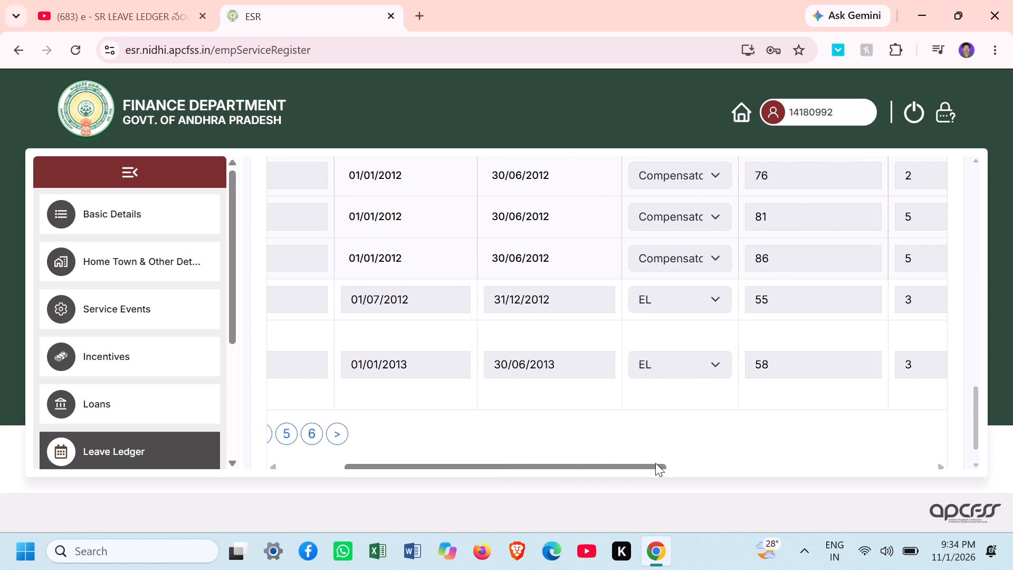
left_click_drag(655, 463, 673, 461)
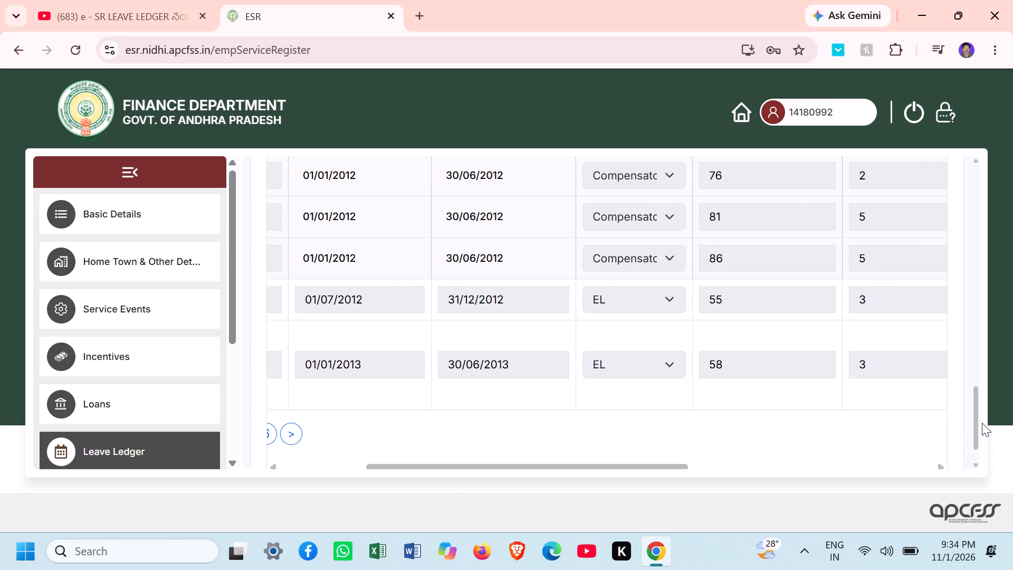
left_click_drag(977, 414, 970, 363)
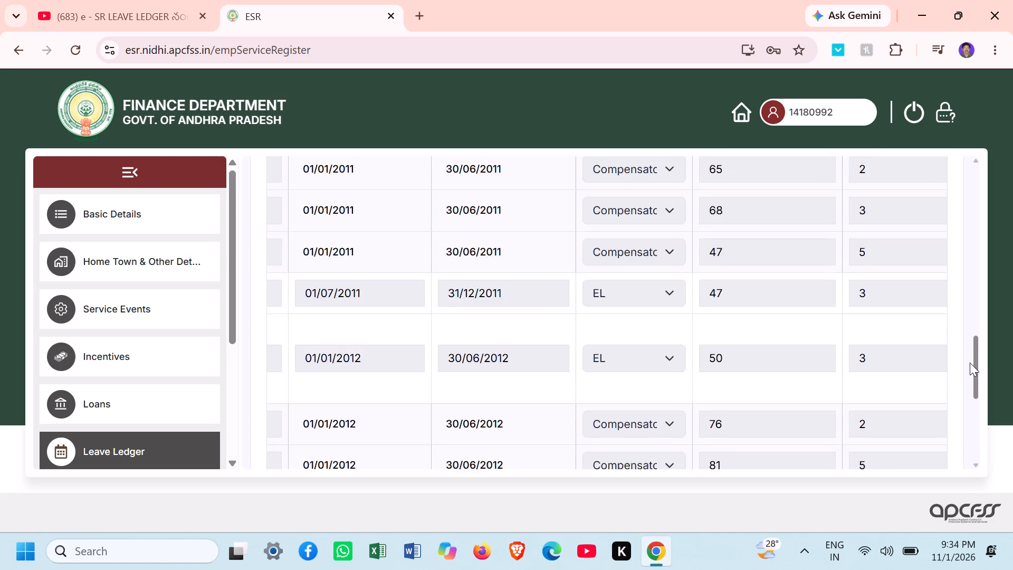
left_click_drag(970, 363, 948, 253)
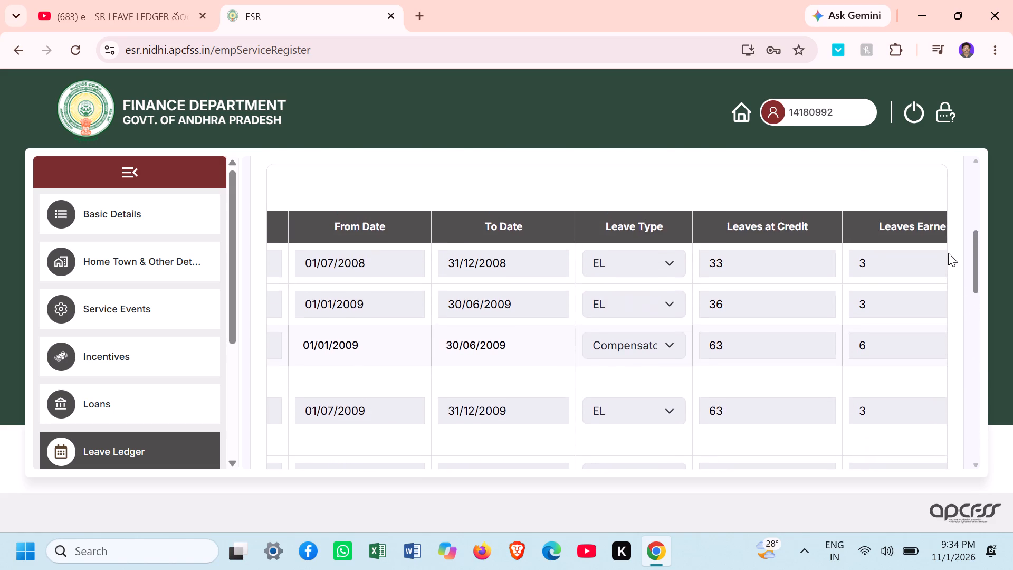
left_click_drag(948, 253, 948, 281)
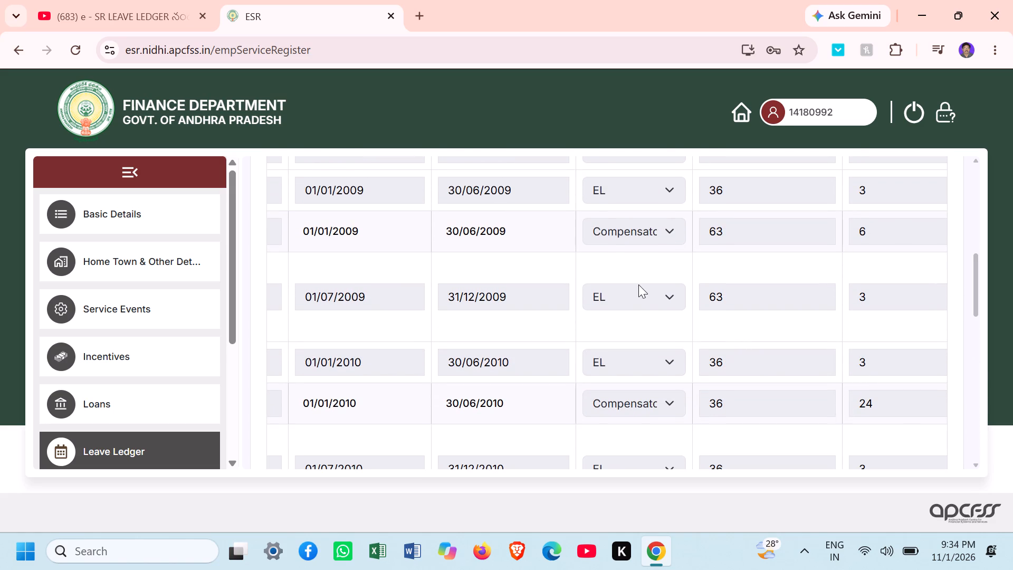
left_click(647, 236)
key("Right")
key("Right")
key("Right")
key("Right")
key("Right")
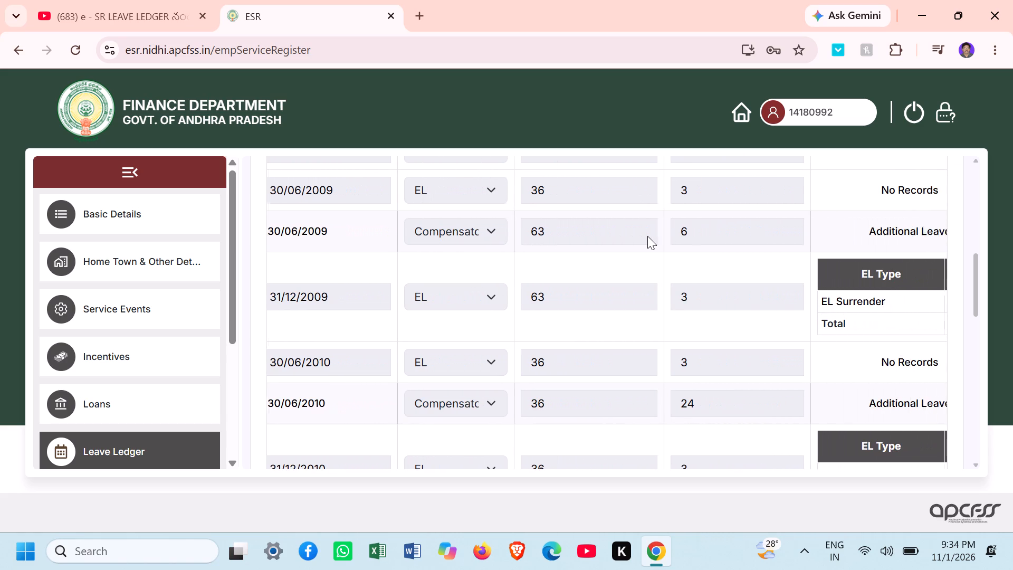
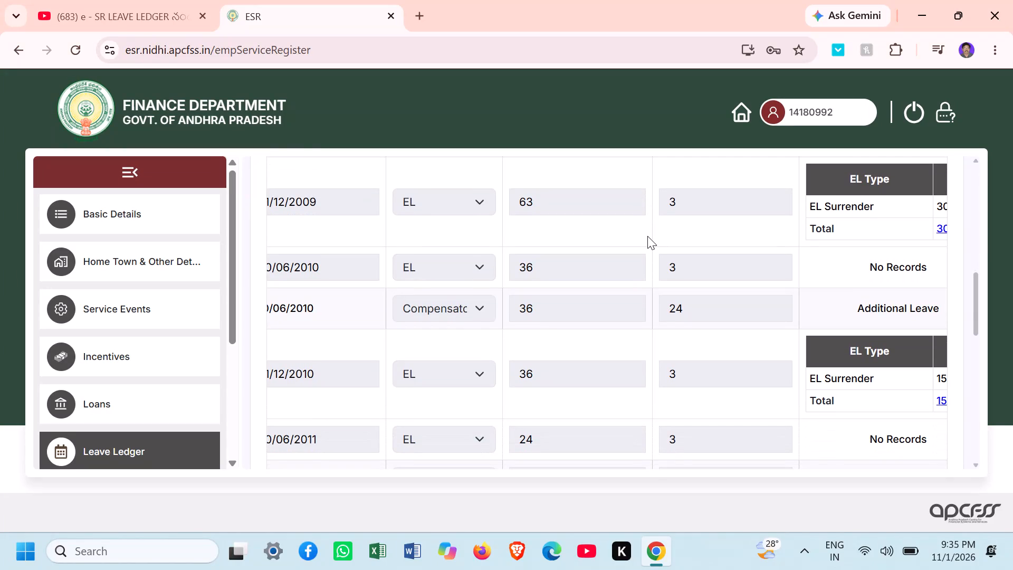
Examine the leaves at credit and leaves earned of the 2010 and 2011 EL rows, including the additional leave rows for 30/06/2011.
key("Down")
key("Down")
key("Down")
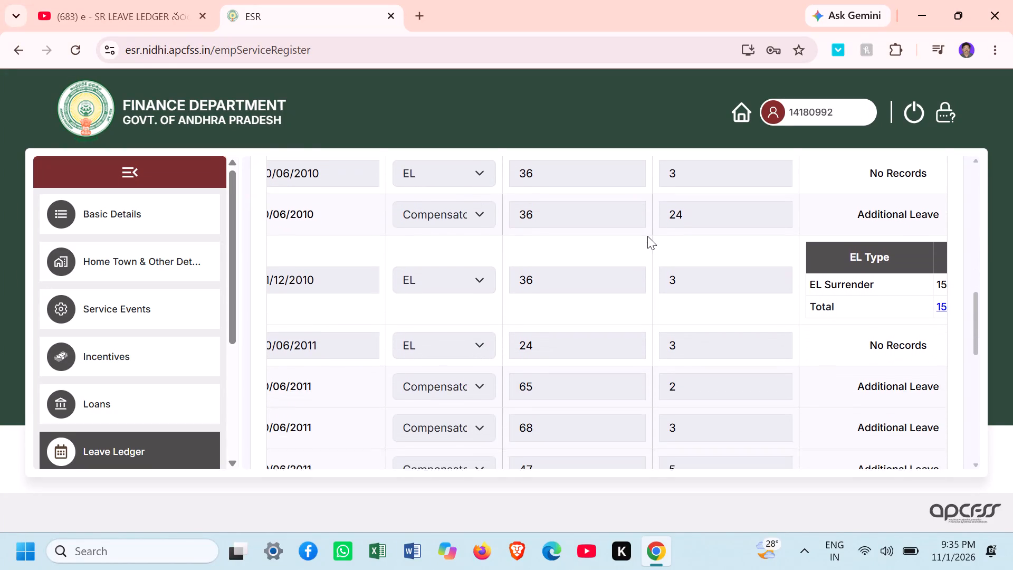
key("Down")
key("Down")
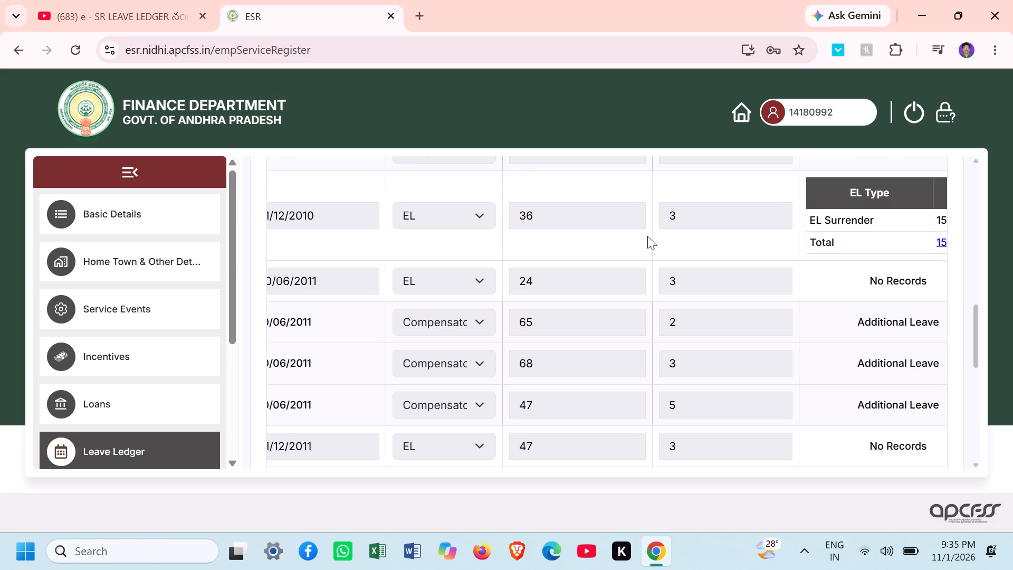
key("Left")
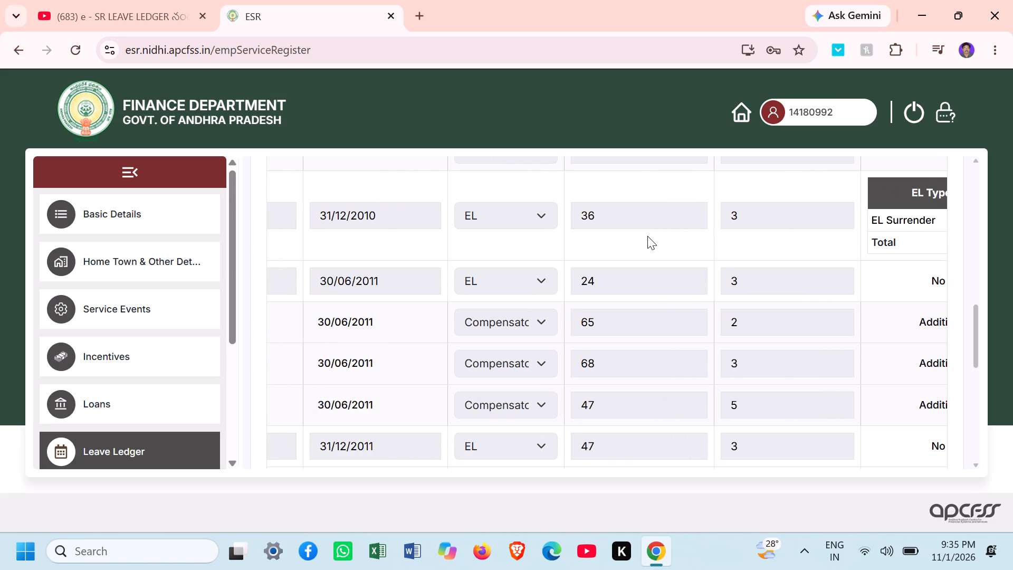
key("Down")
key("Down")
key("Down")
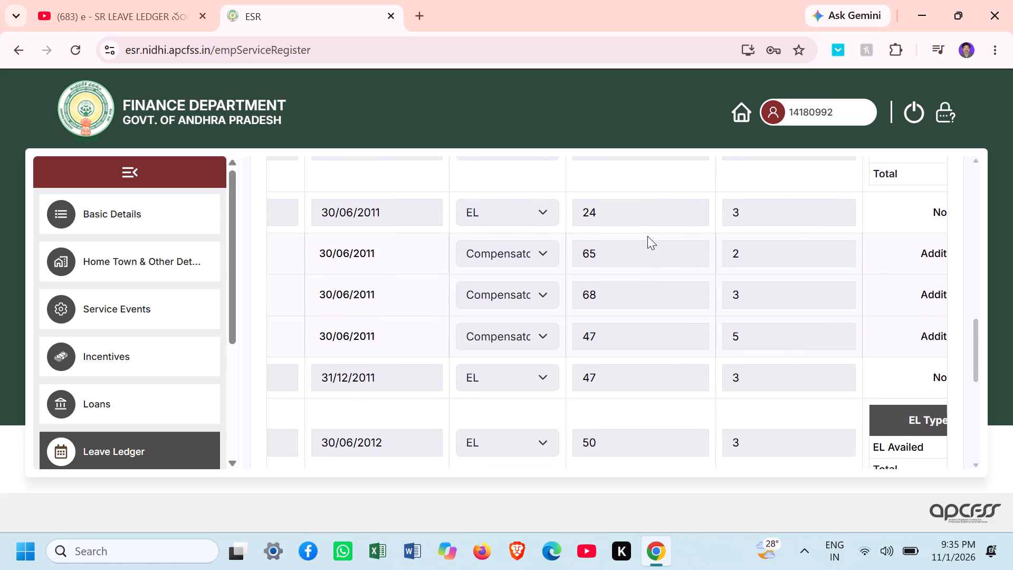
Check the leaves at credit and leaves earned from the 2012 rows, including additional leave, through the 30/06/2013 row ending page 3.
key("Down")
key("Down")
key("Down")
key("Down")
key("Down")
key("Down")
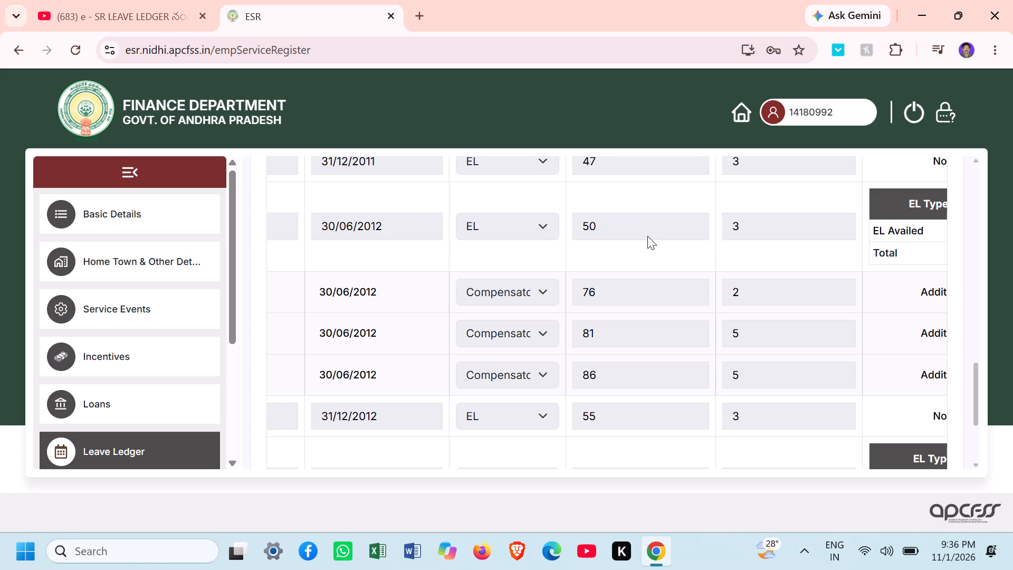
key("Down")
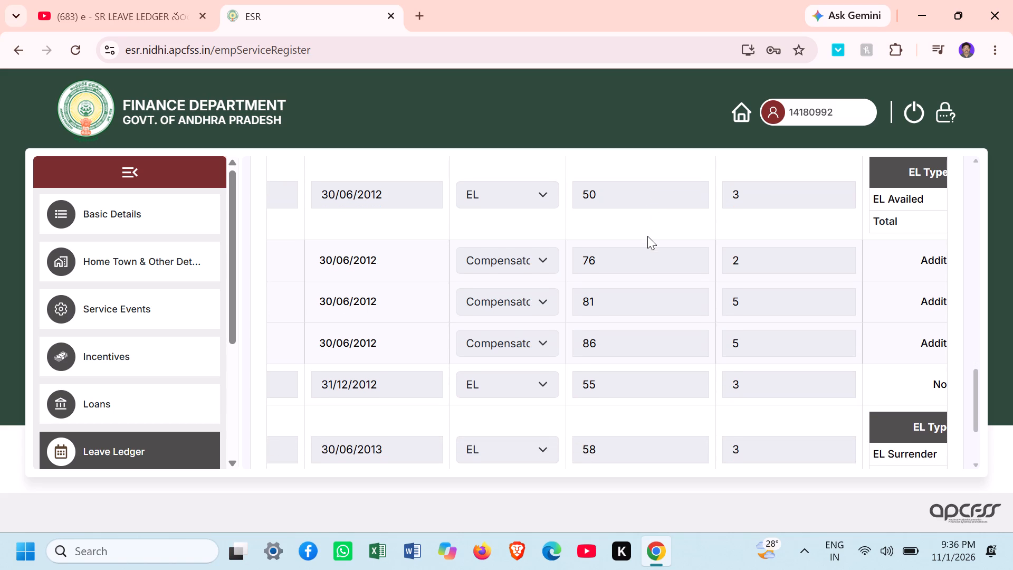
key("Down")
key("Down")
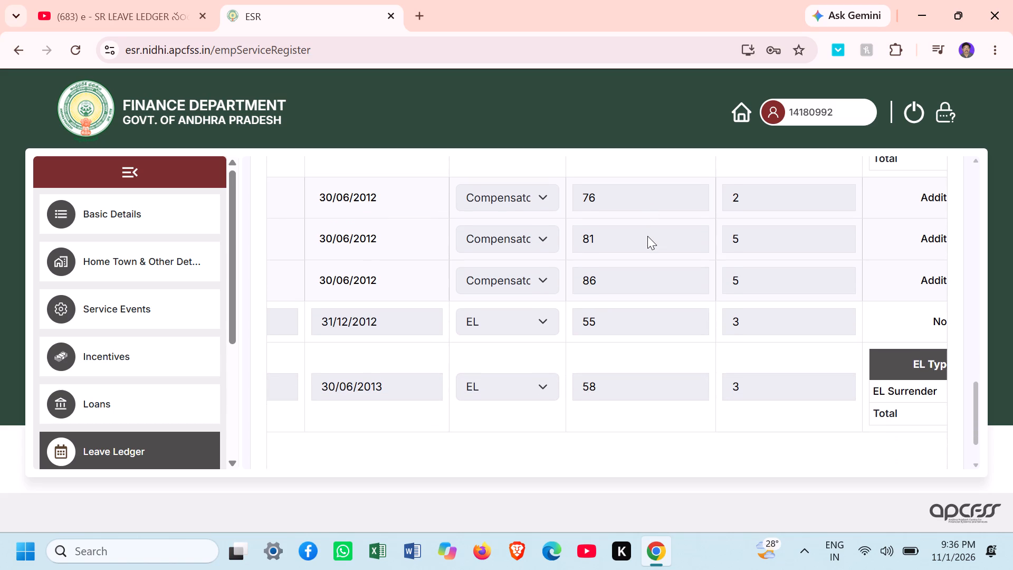
key("Down")
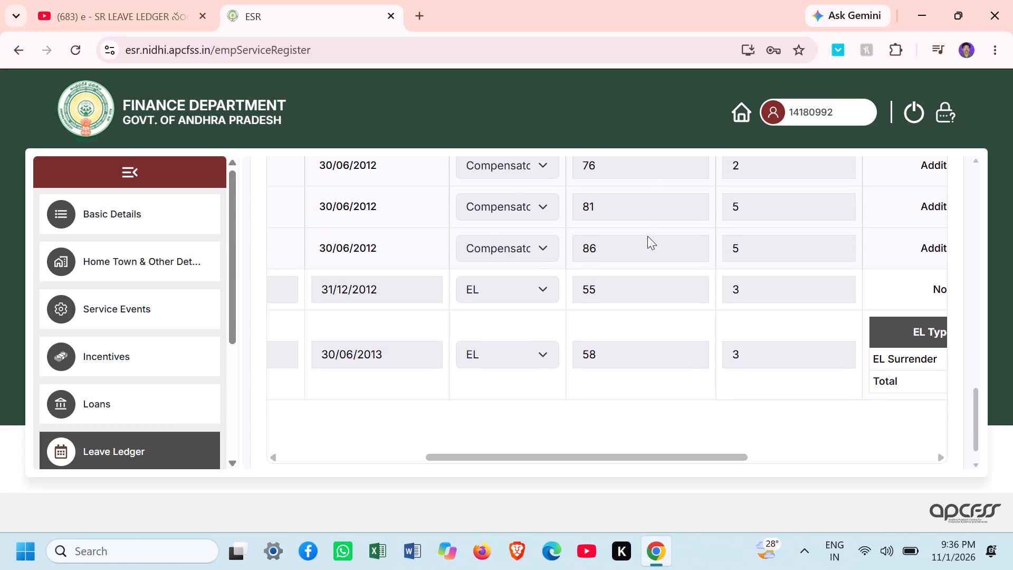
Go back over the 2010 to 2012 rows and compare leaves at credit and earned with the EL surrender and EL availed days.
key("Up")
key("Up")
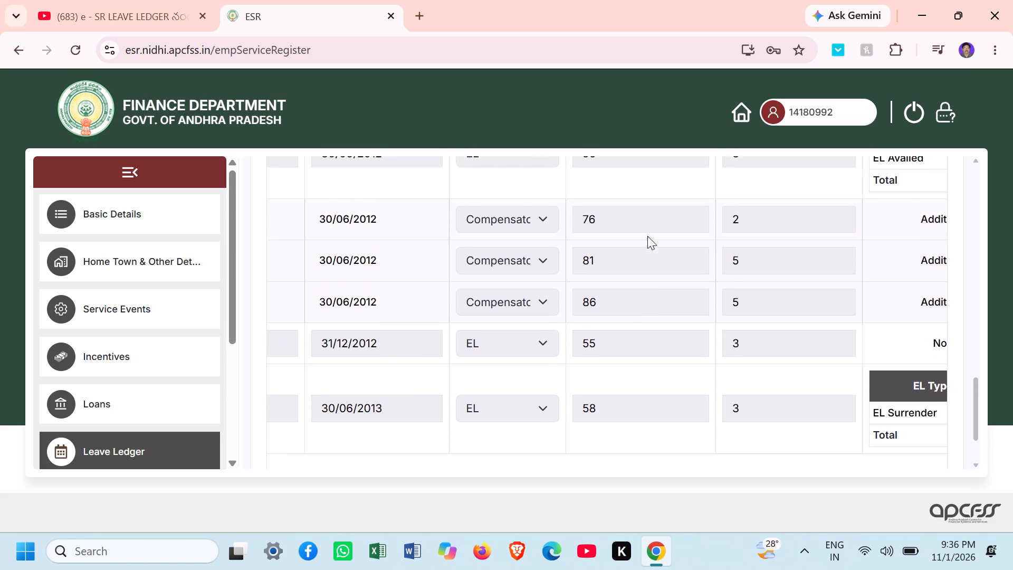
key("Up")
key("Up")
key("Up")
key("Up")
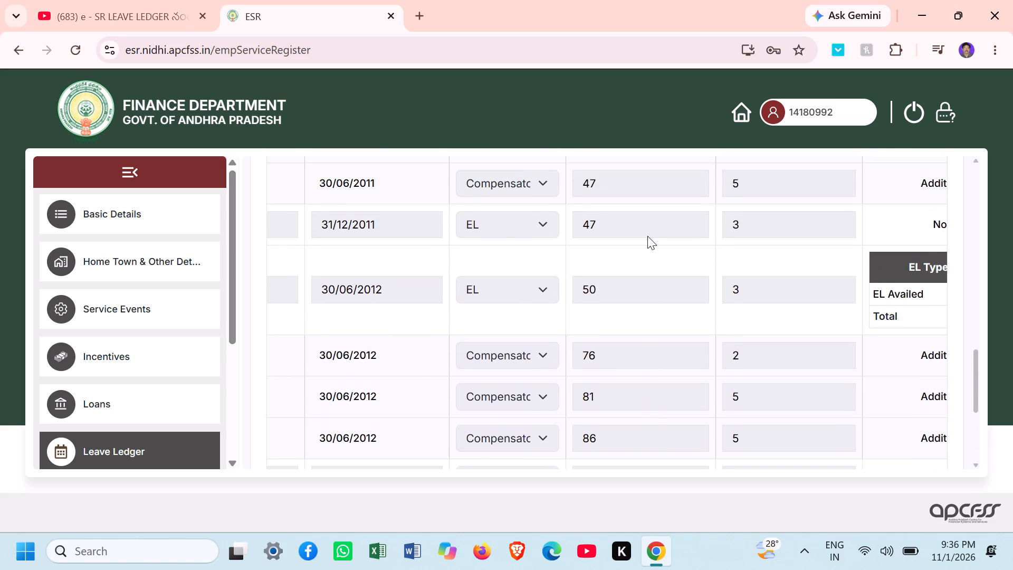
key("Right")
key("Right")
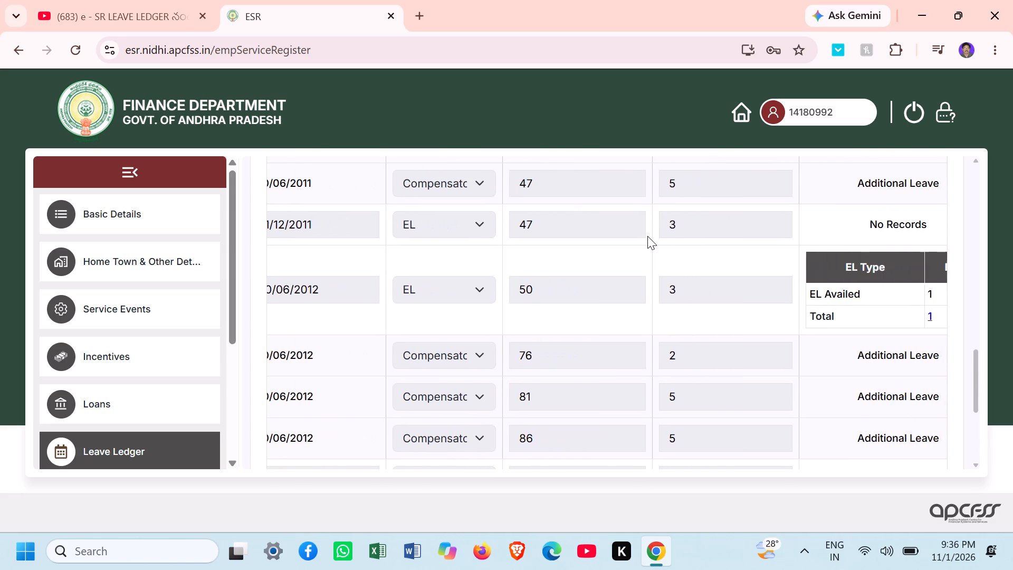
key("Right")
key("Right")
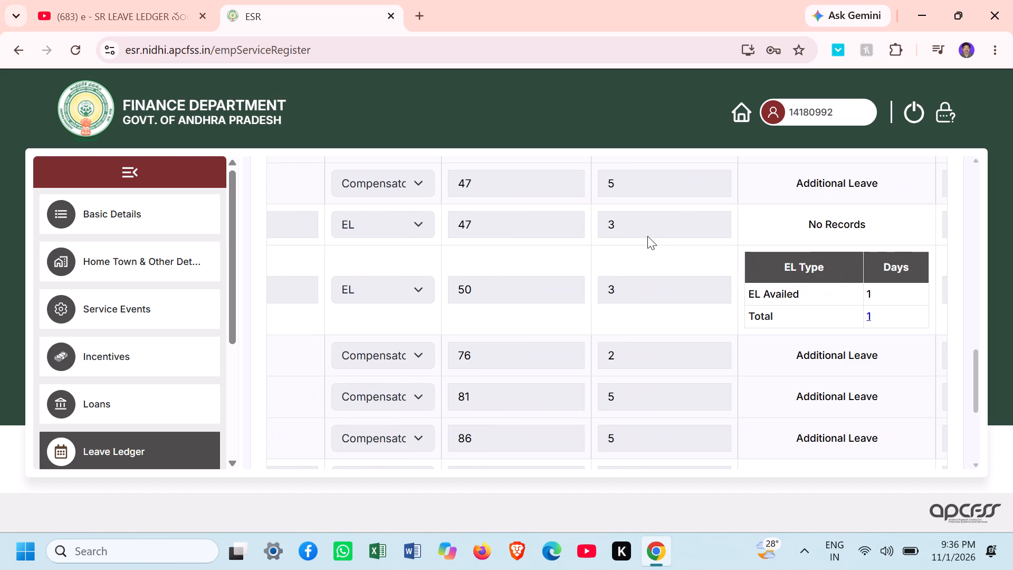
key("Up")
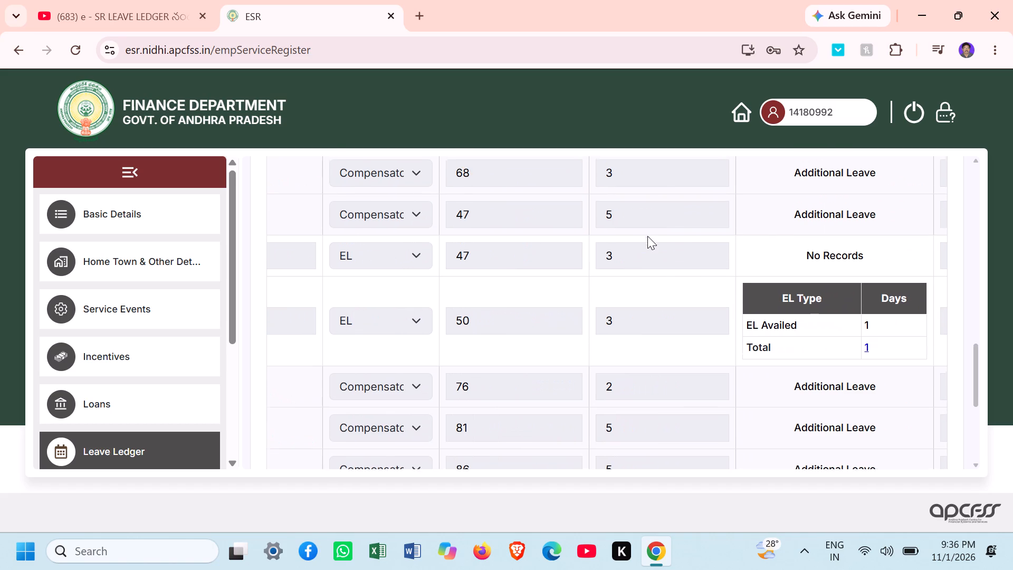
key("Up")
key("Up")
key("Up")
key("Up")
key("Up")
key("Up")
key("Up")
key("Down")
key("Down")
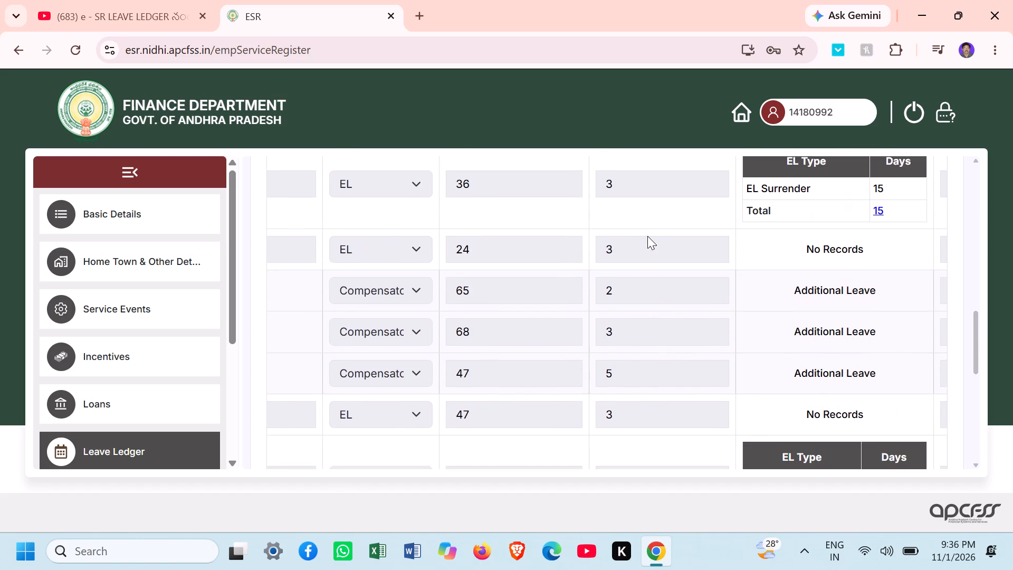
Check leaves at credit, leaves earned and EL surrender or availed days from the 2011 rows down to the end of page 3.
key("Down")
key("Down")
key("Down")
key("Down")
key("Down")
key("Down")
key("Down")
key("Down")
key("Down")
key("Down")
key("Down")
key("Down")
key("Down")
key("Down")
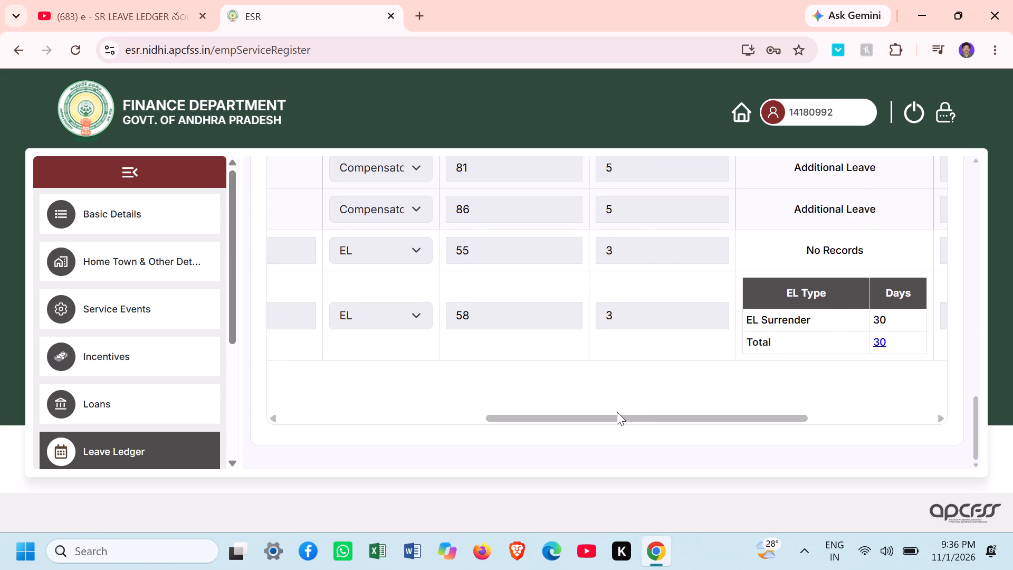
Open page 4 of the EL ledger and examine leaves at credit and earned from the 31/12/2013 row, including the 30/06/2014 additional leave.
left_click_drag(613, 421, 400, 404)
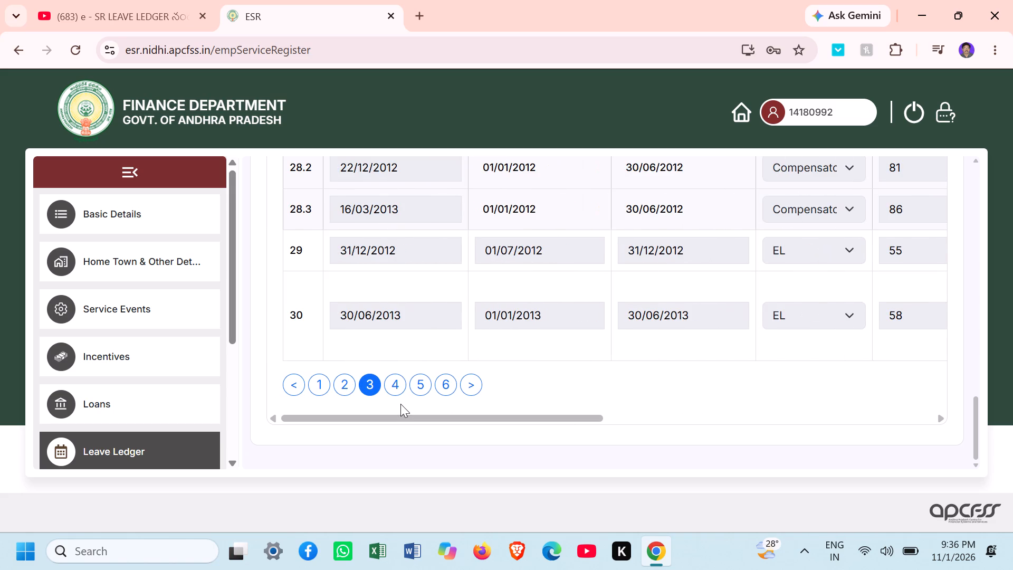
left_click(395, 379)
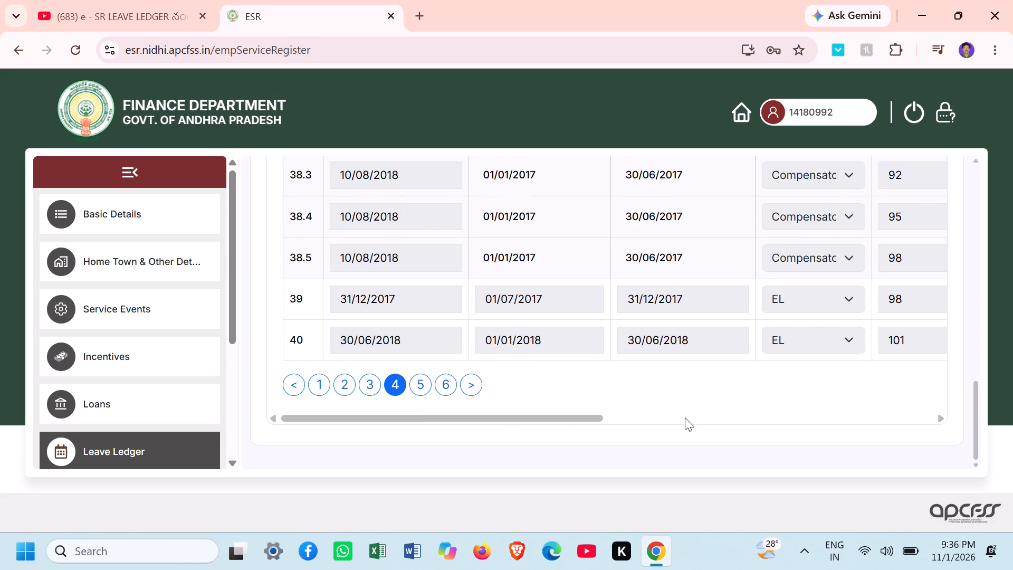
left_click_drag(577, 416, 605, 417)
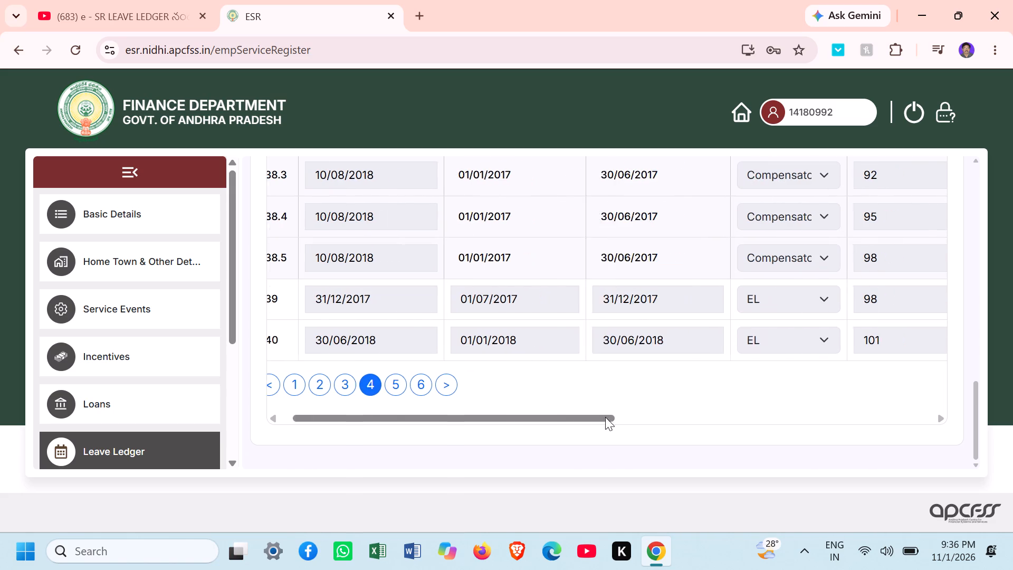
left_click_drag(605, 417, 719, 432)
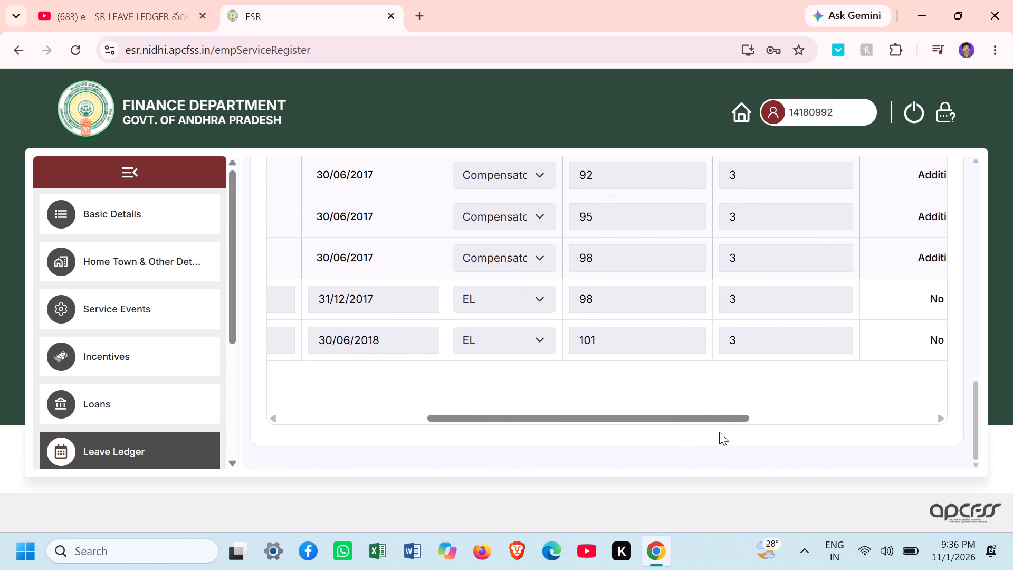
left_click_drag(719, 432, 719, 431)
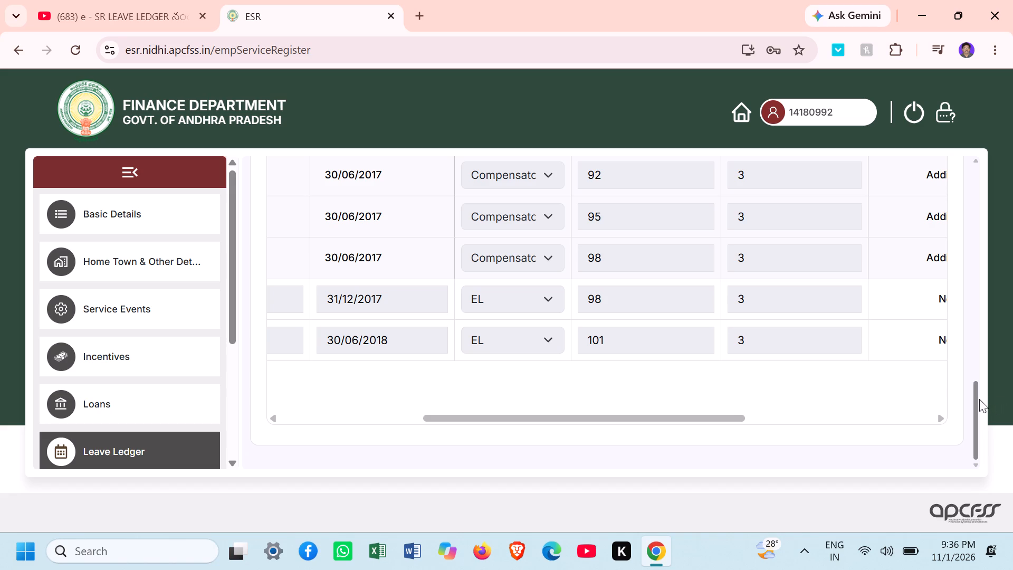
left_click_drag(979, 399, 955, 302)
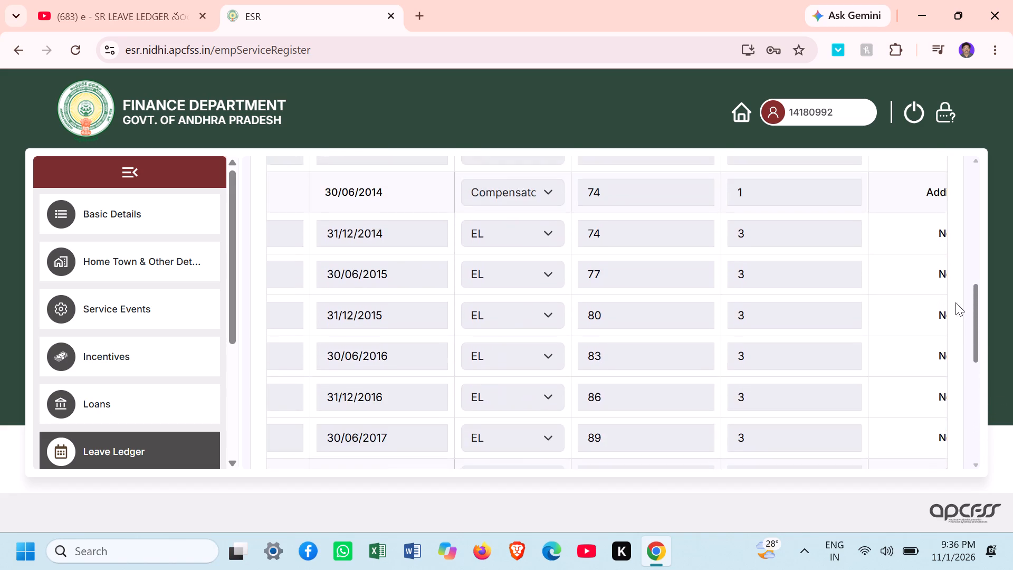
left_click_drag(955, 302, 951, 263)
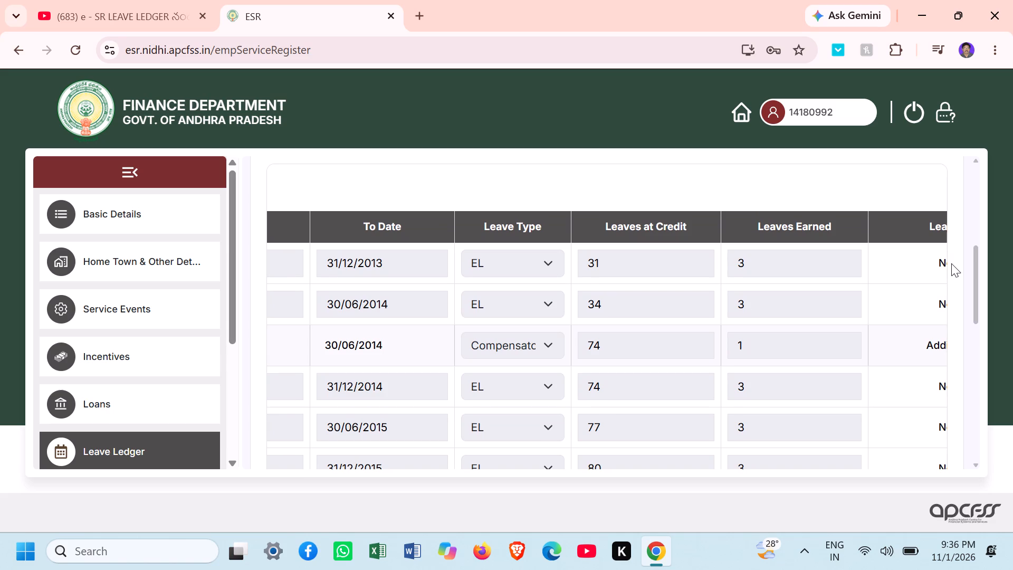
key("Down")
key("Down")
key("Down")
key("Down")
key("Down")
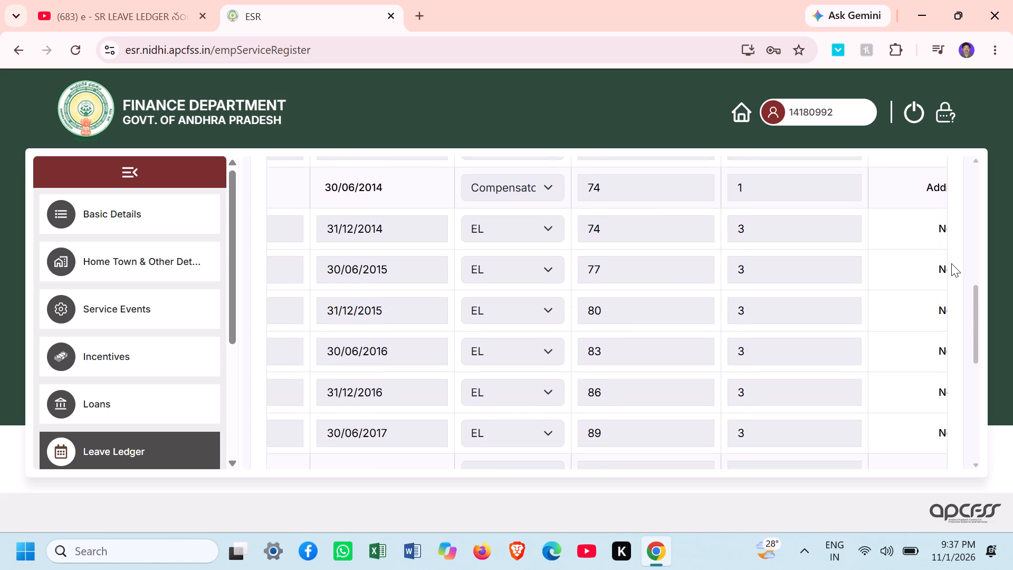
Check the leaves at credit and leaves earned of the remaining page 4 rows through 30/06/2018, including the additional leave rows for 30/06/2017.
key("Down")
key("Down")
key("Down")
key("Down")
key("Down")
key("Down")
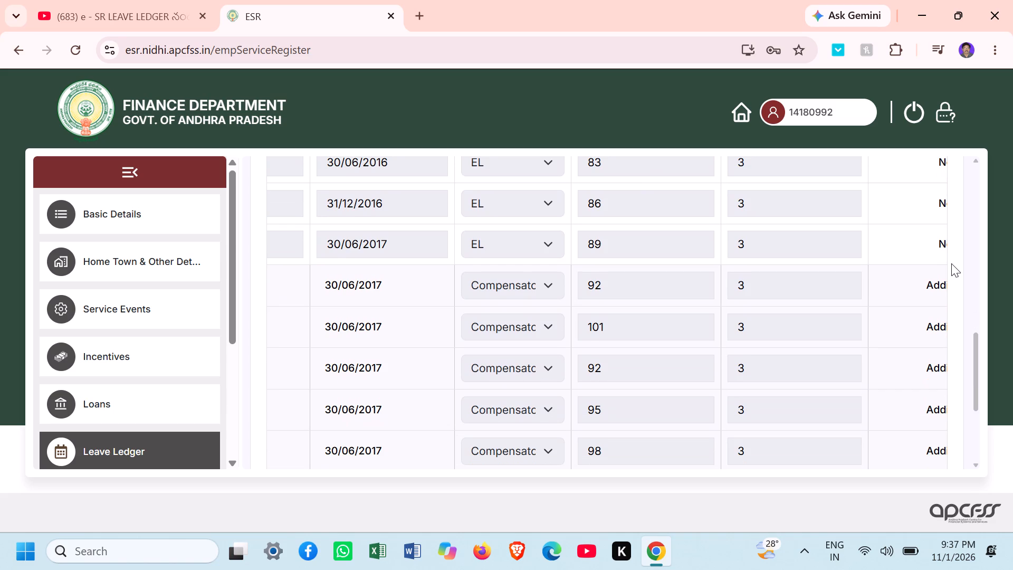
key("Down")
key("Down")
key("Down")
key("Down")
key("Down")
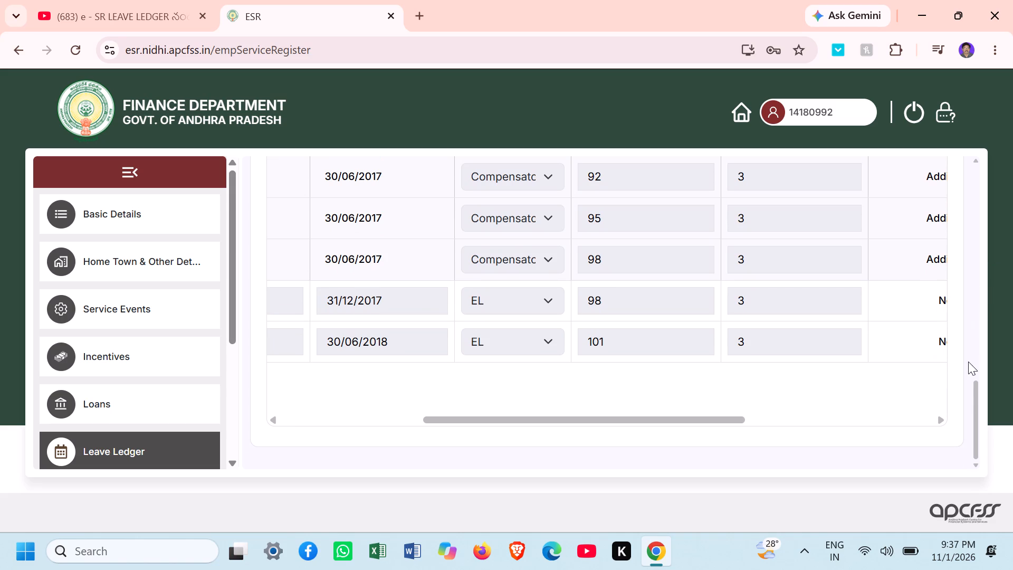
Open page 5 of the EL ledger and review the period dates and leaves at credit of rows 41 to 50.
left_click_drag(978, 396, 960, 452)
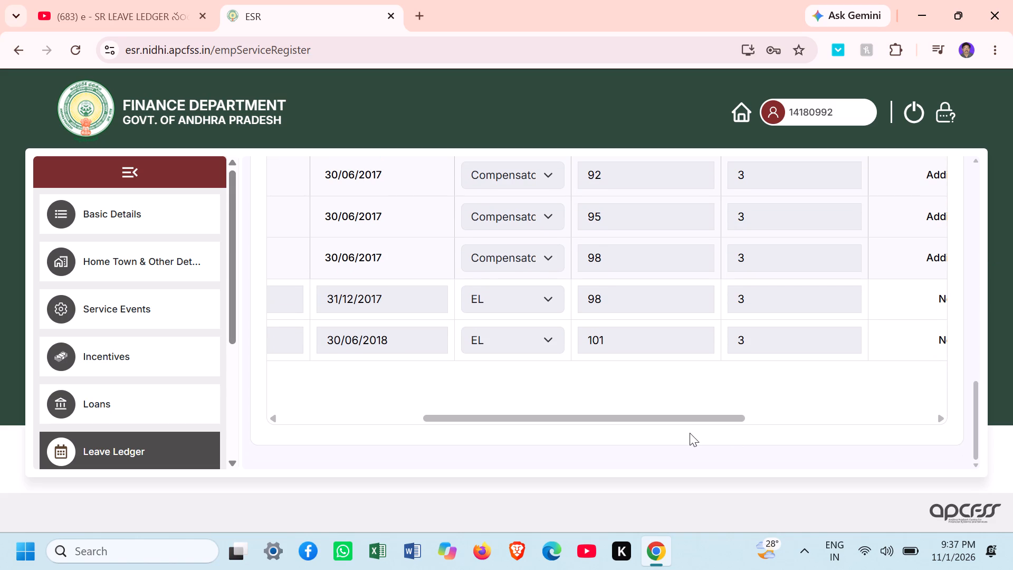
left_click_drag(665, 414, 353, 434)
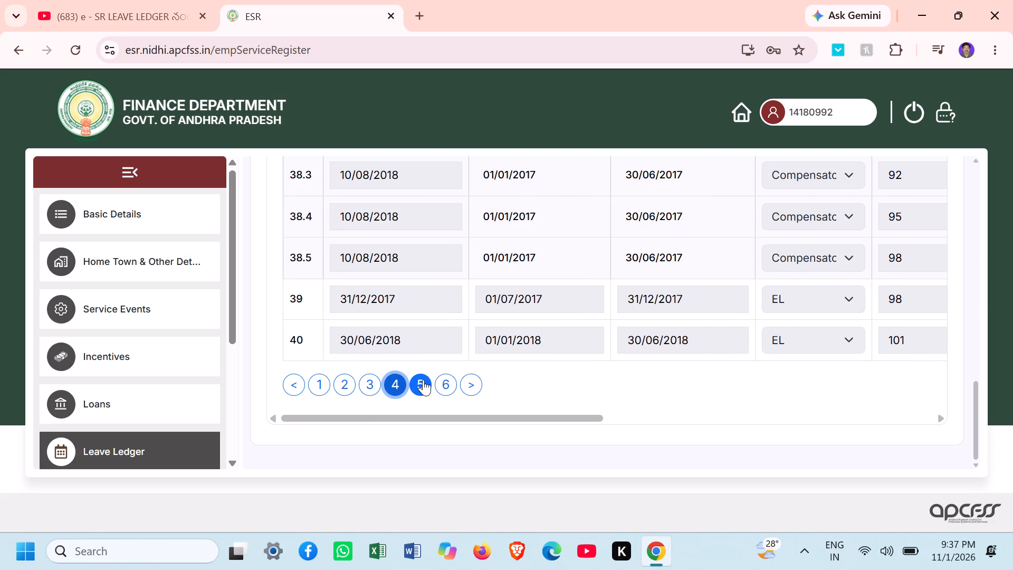
left_click(423, 379)
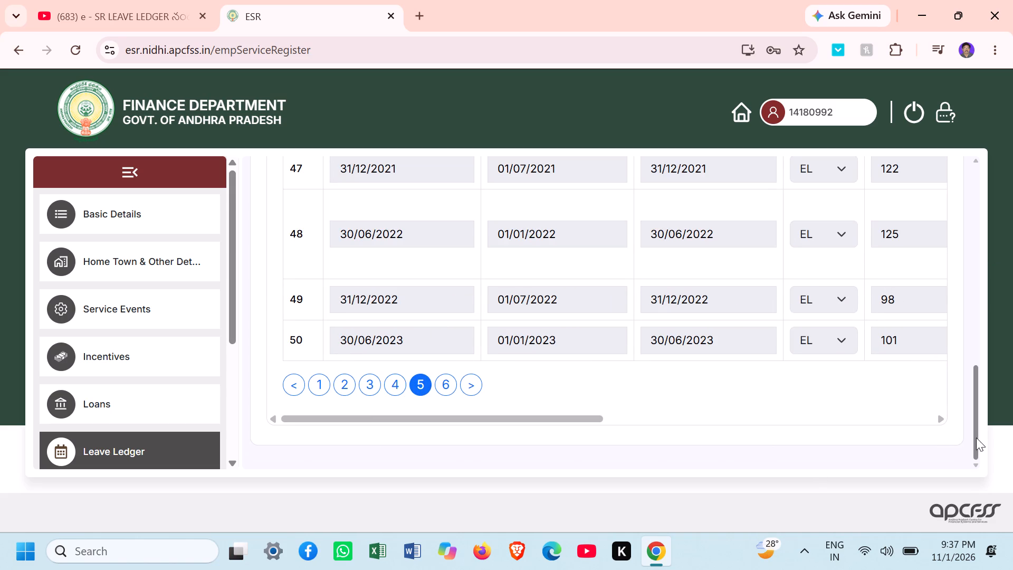
left_click_drag(977, 438, 961, 336)
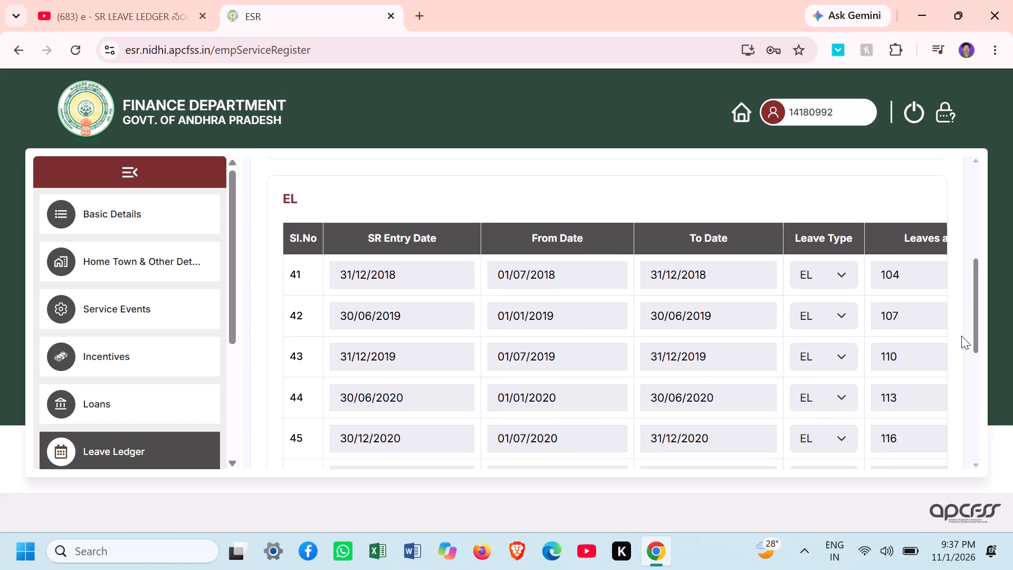
left_click_drag(961, 336, 962, 447)
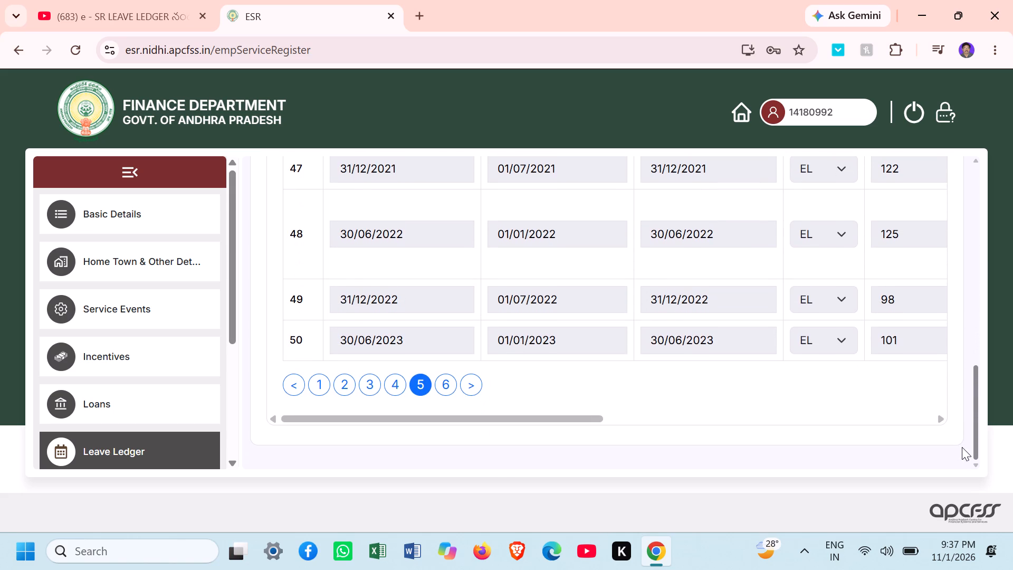
left_click_drag(962, 447, 947, 311)
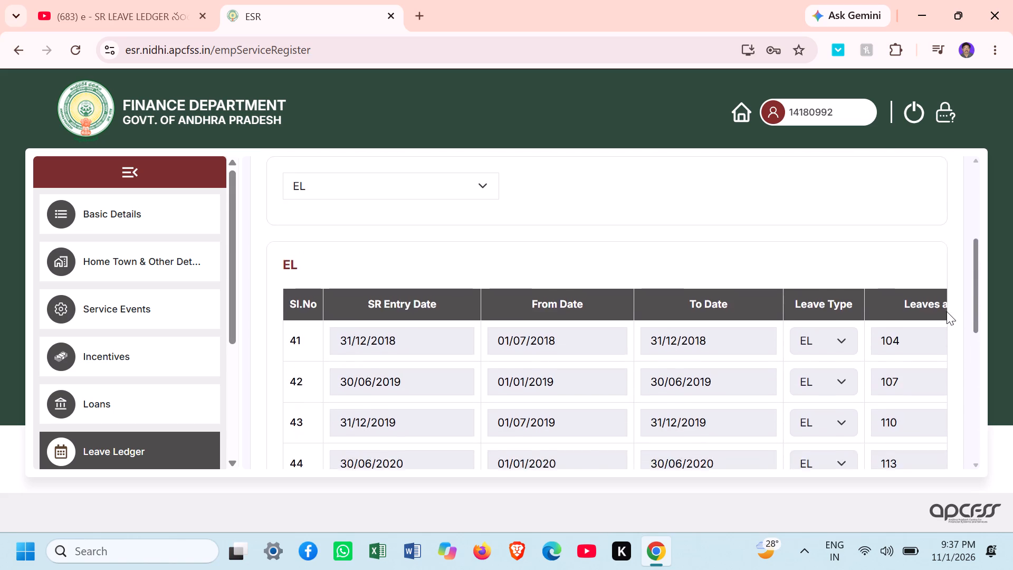
left_click_drag(947, 311, 949, 483)
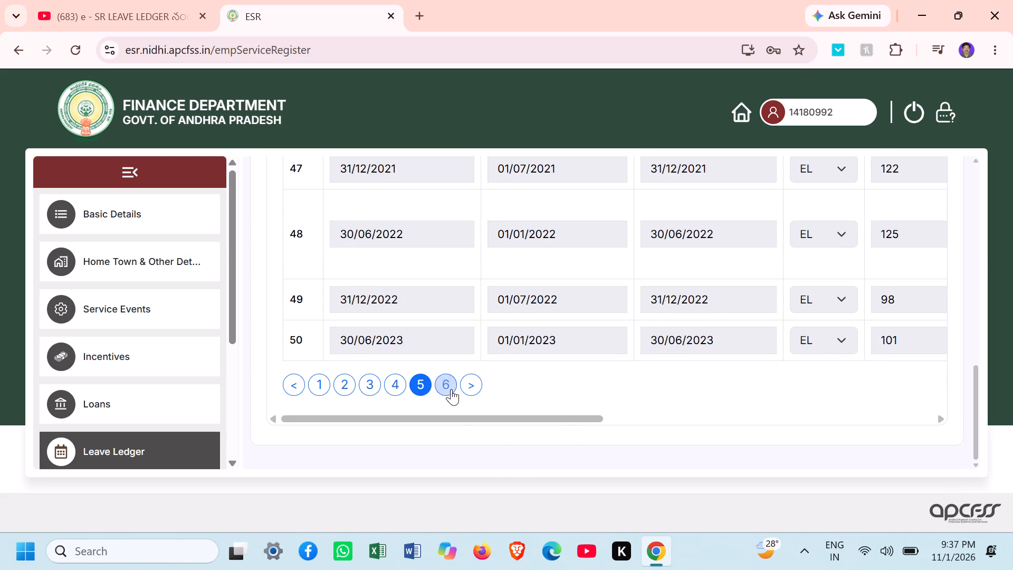
Open page 6 of the EL ledger and review the SR entry dates, period dates and leaves at credit of rows 51 to 57.
left_click(443, 388)
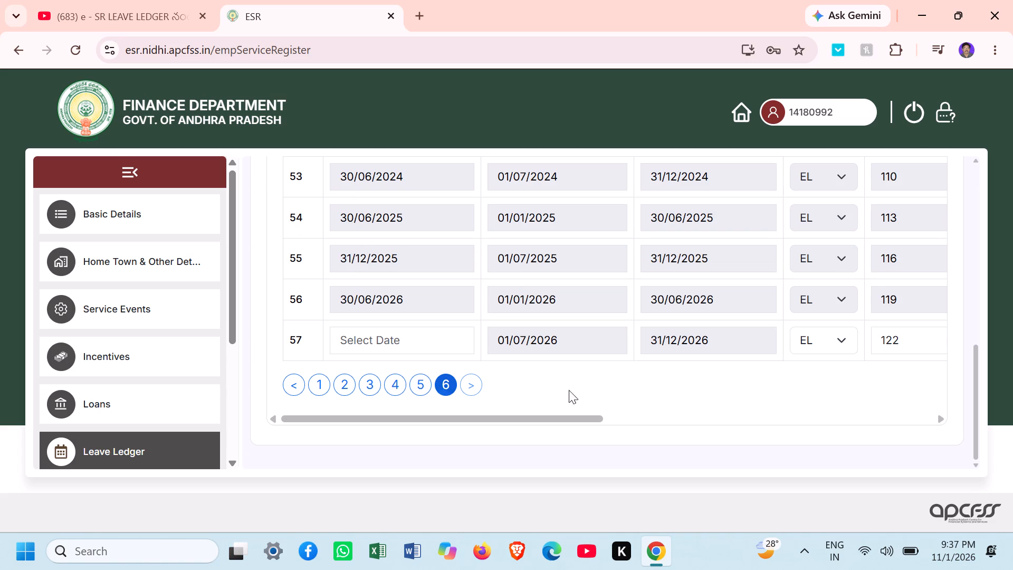
left_click_drag(979, 401, 973, 356)
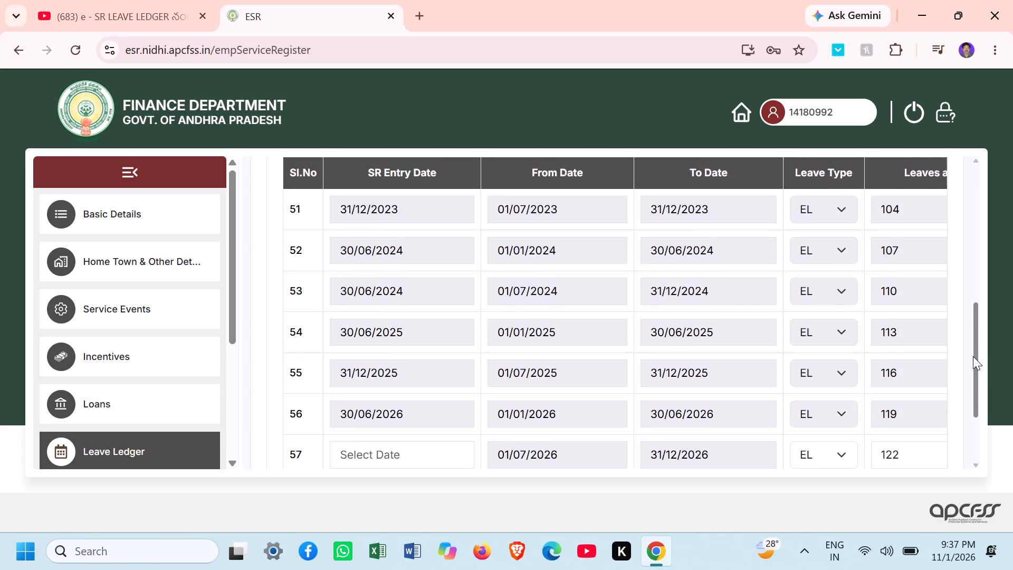
left_click_drag(973, 356, 973, 439)
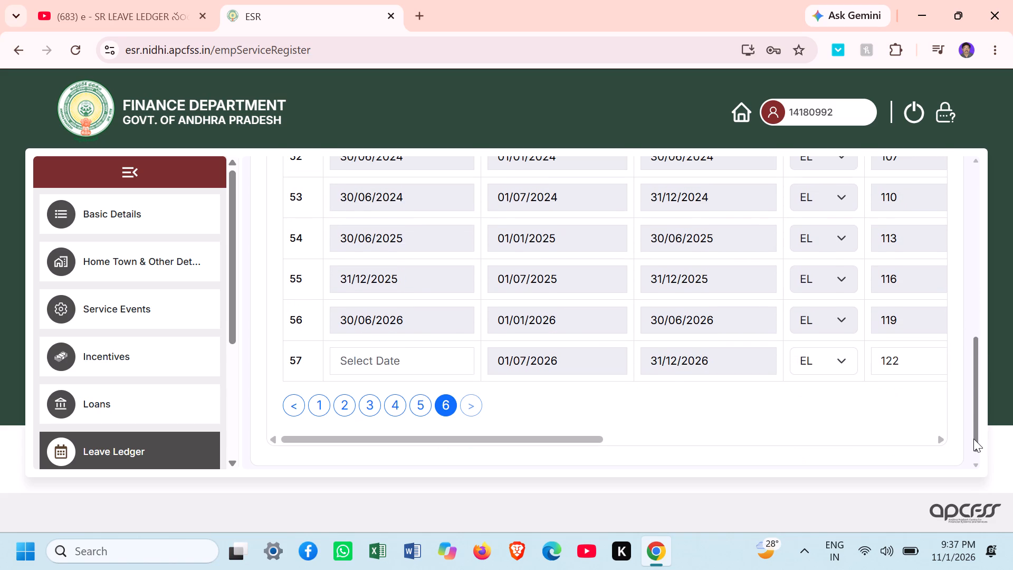
left_click_drag(973, 439, 970, 333)
left_click_drag(970, 333, 980, 424)
left_click_drag(974, 354, 973, 439)
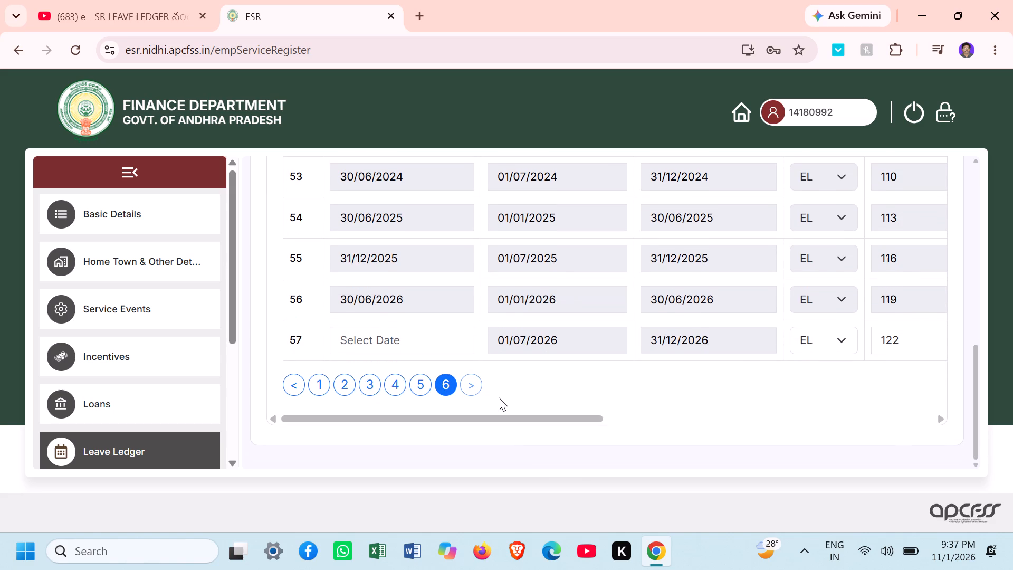